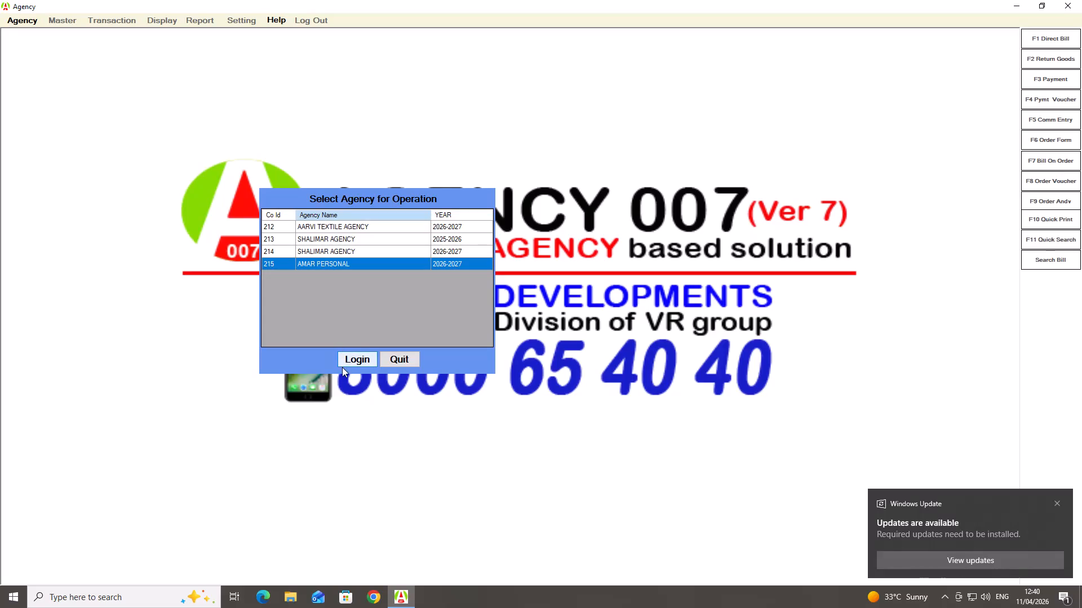
Log in to the AMAR PERSONAL agency for the year 2026-2027.
left_click(345, 363)
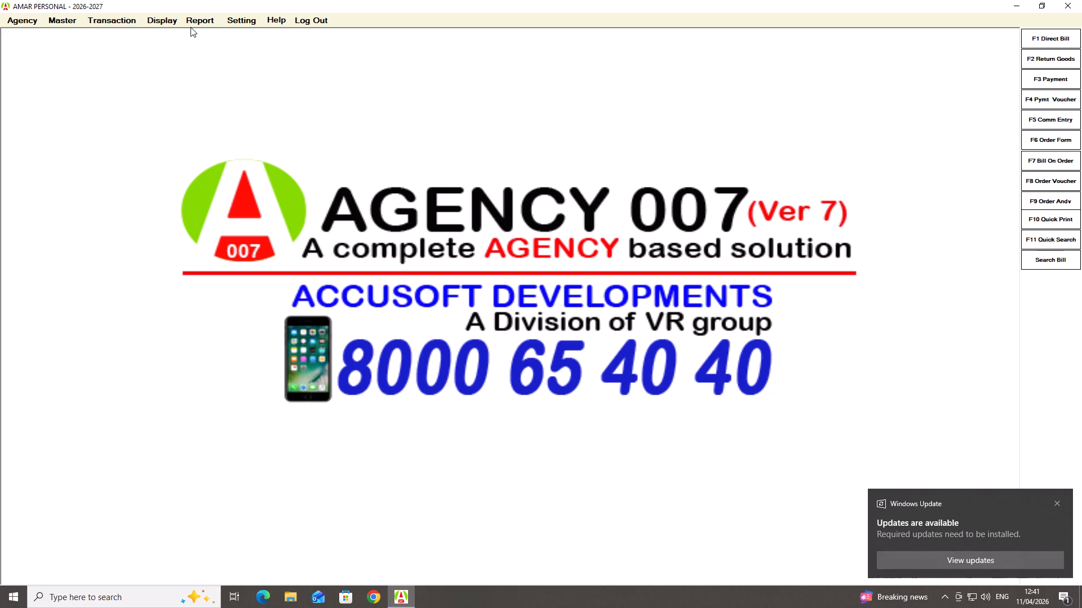
Open the Payment form for a new payment entry.
key("F3")
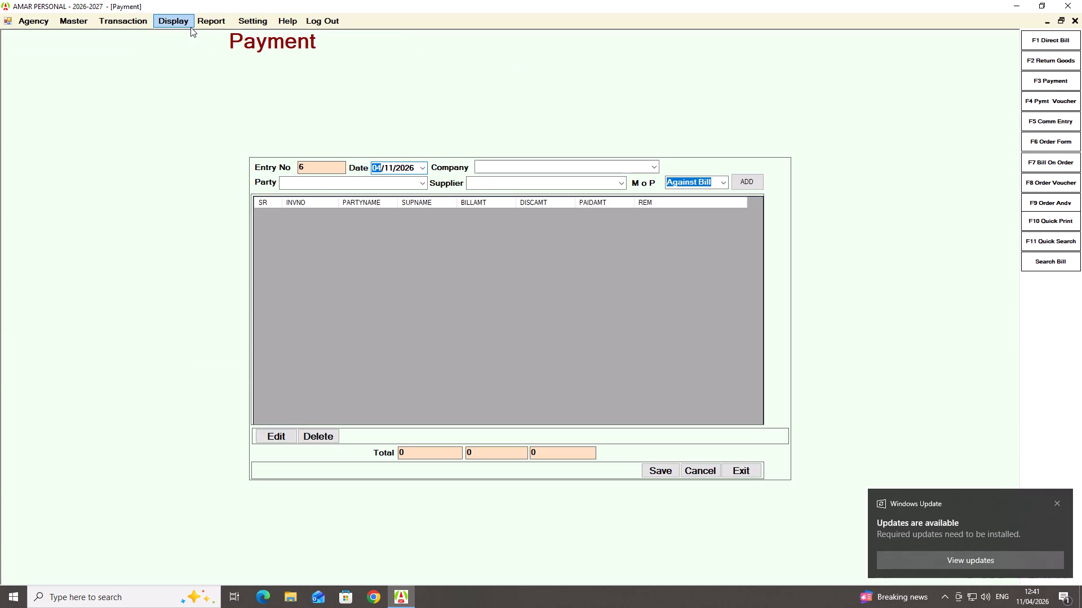
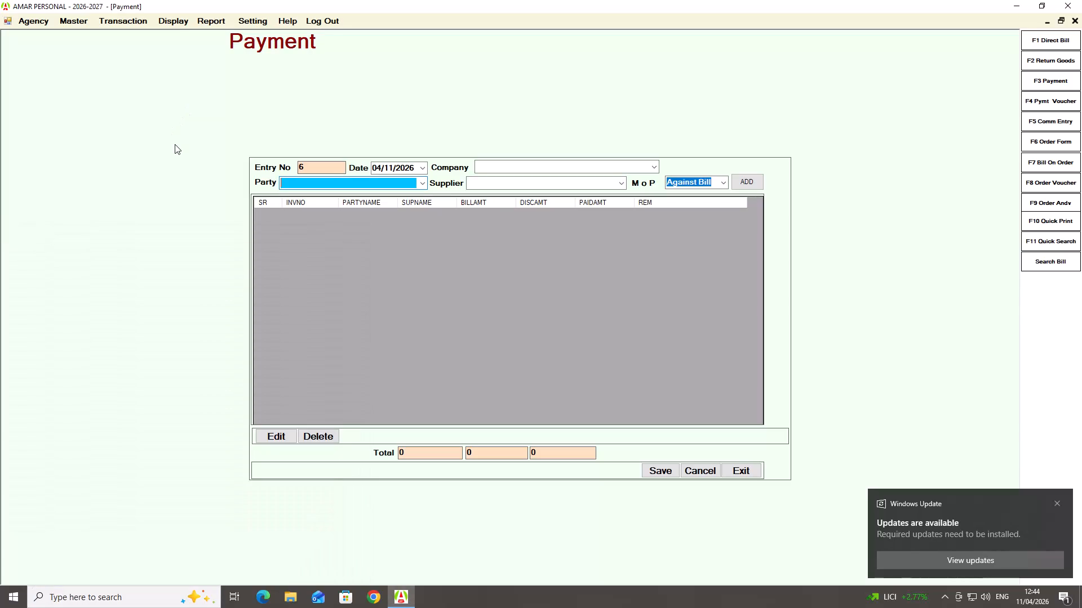
Set the payment's party to SK4U GROUP PVT LTD and supplier to JAINAM PRINTS, with Against Bill as the mode of payment.
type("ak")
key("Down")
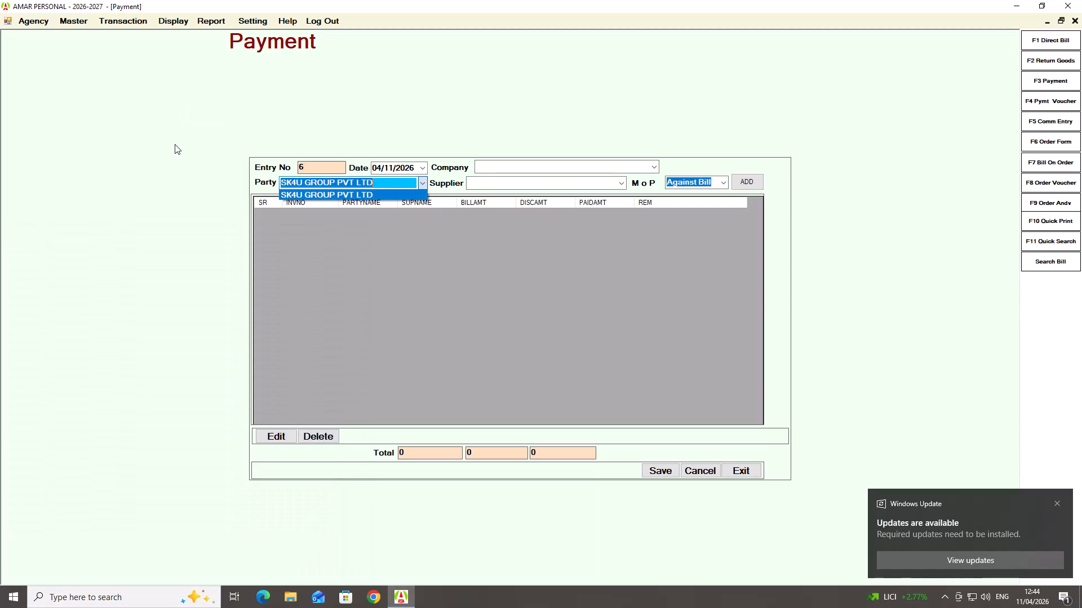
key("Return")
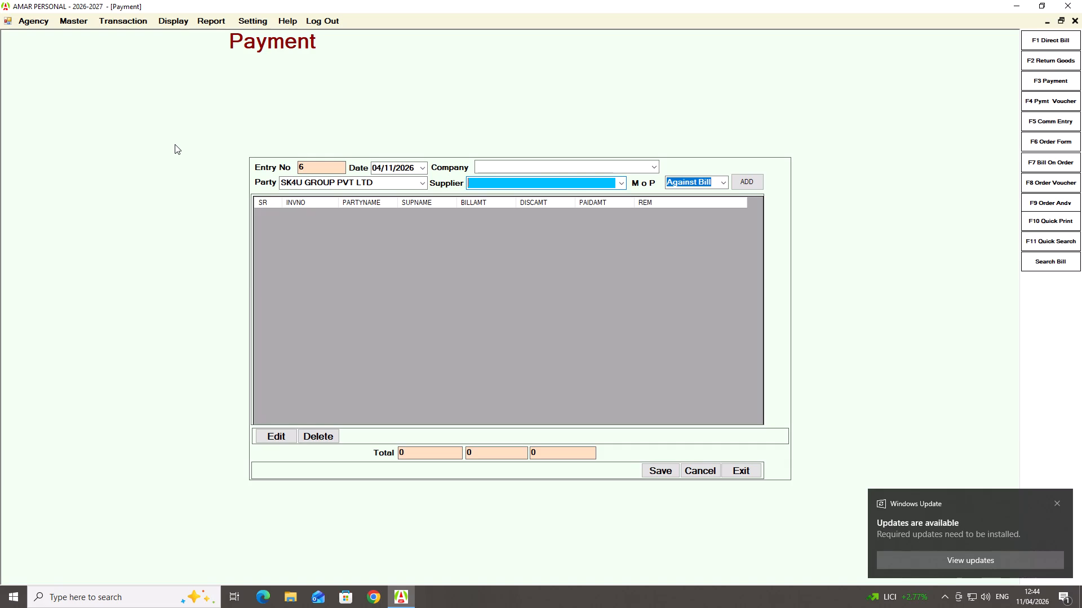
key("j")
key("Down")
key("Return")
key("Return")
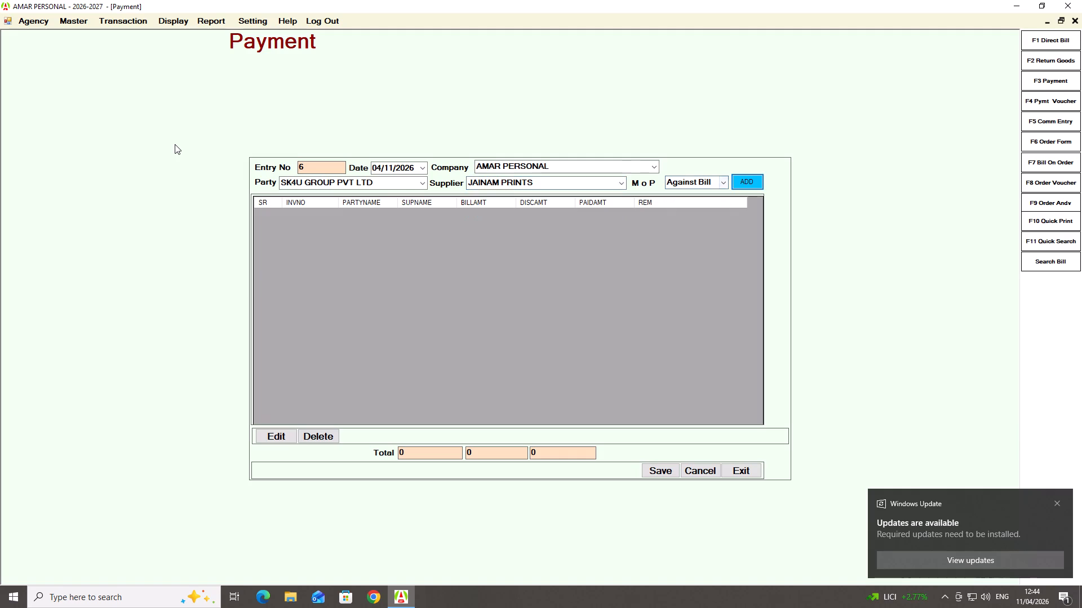
Add bill 139-N to the payment, keeping received amount, rate difference, GR, discount and commissions at 0 and remarks blank.
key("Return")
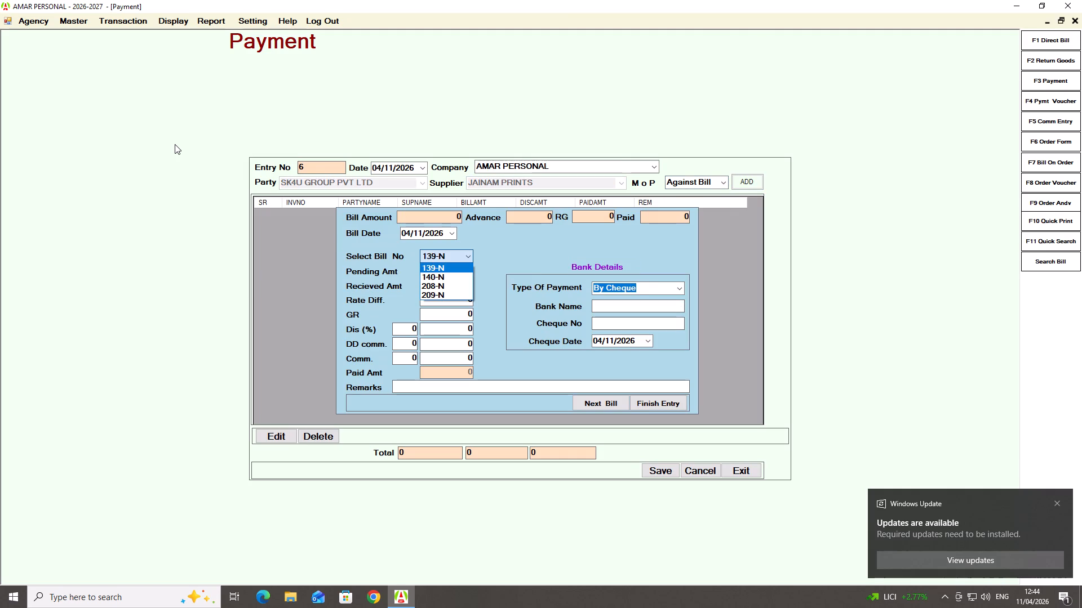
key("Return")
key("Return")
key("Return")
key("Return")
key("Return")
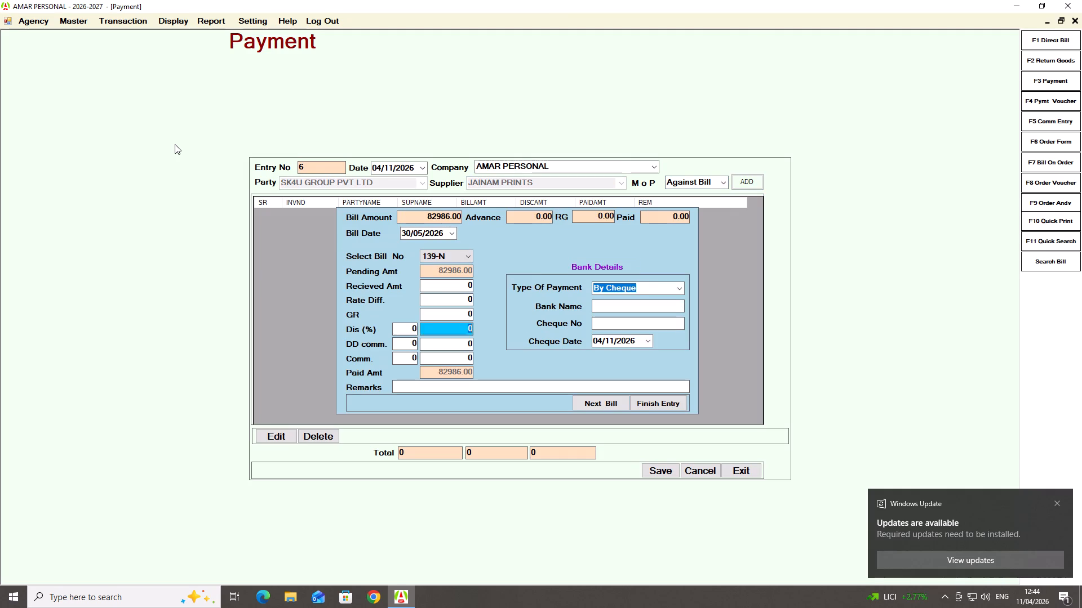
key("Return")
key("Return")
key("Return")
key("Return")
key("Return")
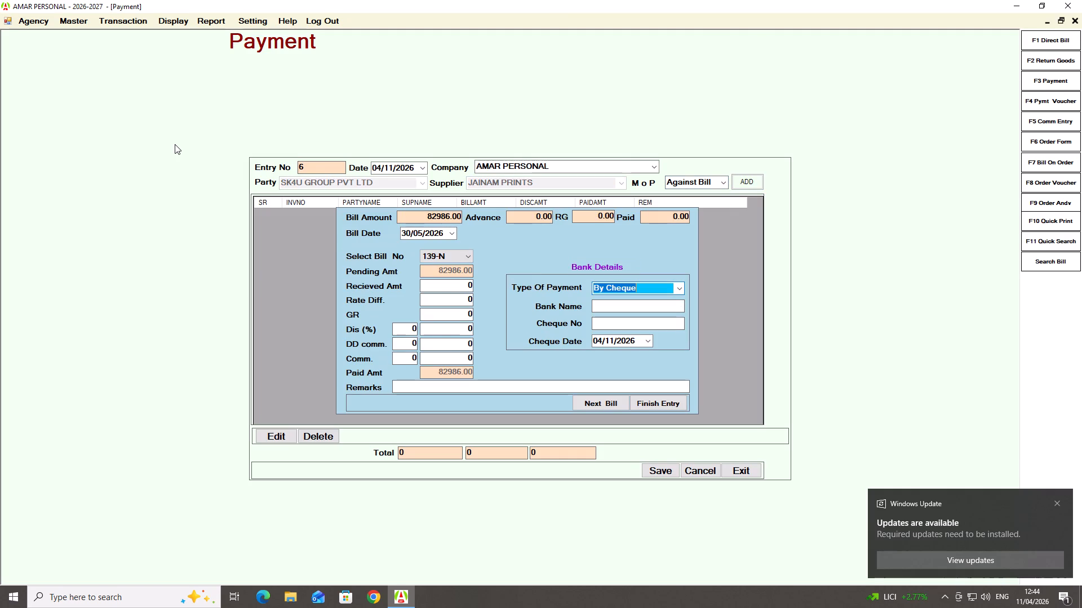
Choose By Cheque as the type of payment in the bill's bank details.
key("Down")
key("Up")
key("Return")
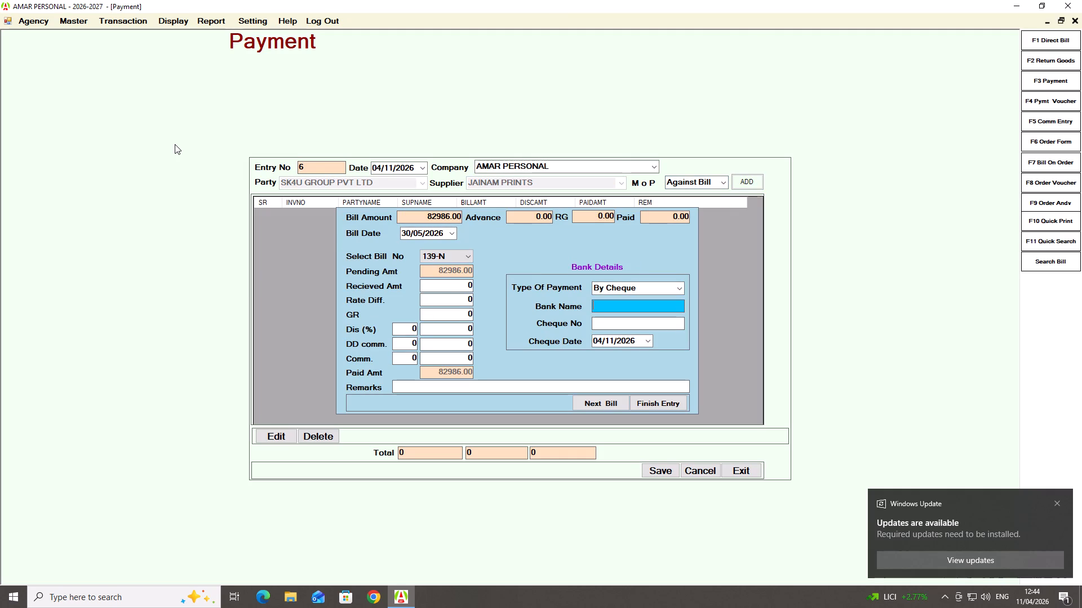
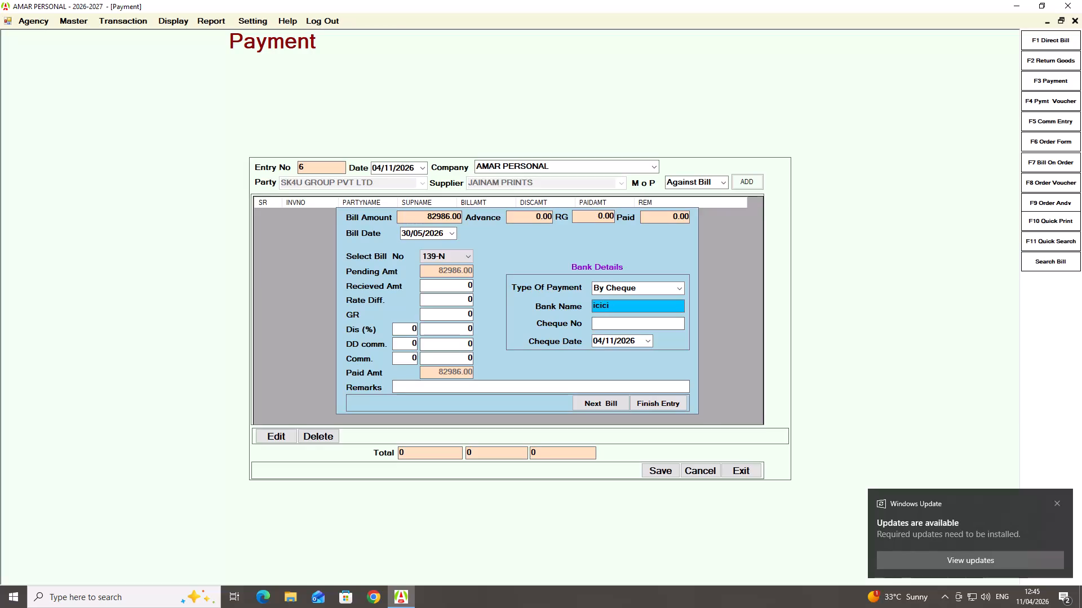
key("Return")
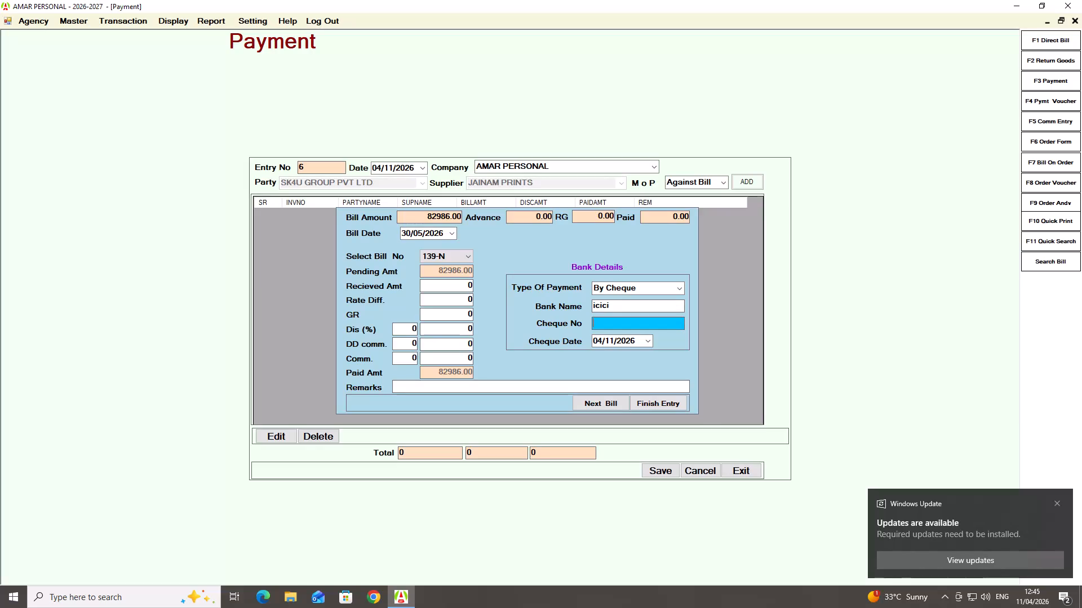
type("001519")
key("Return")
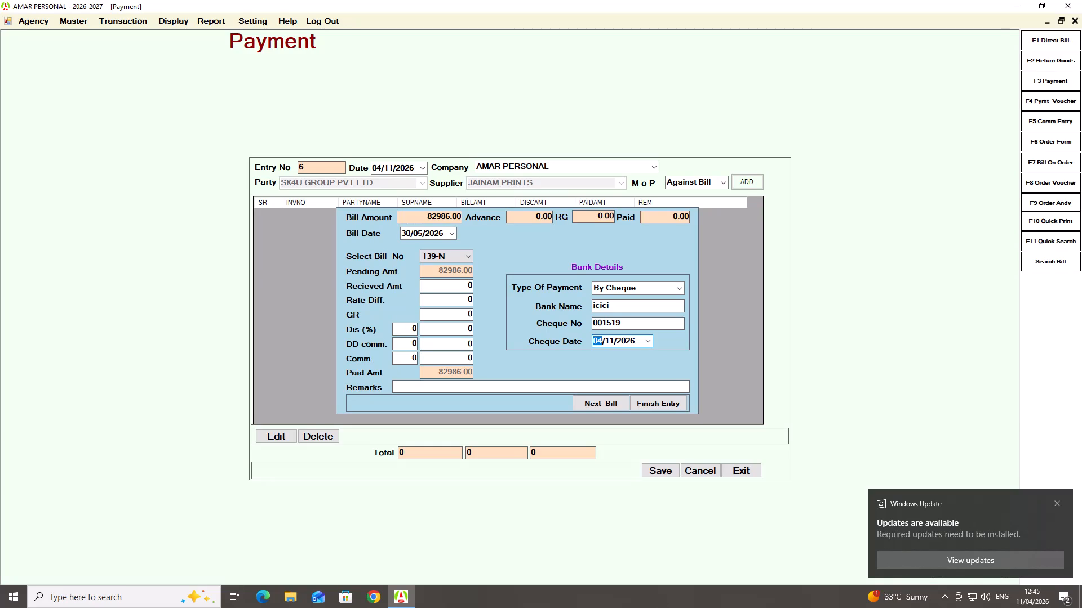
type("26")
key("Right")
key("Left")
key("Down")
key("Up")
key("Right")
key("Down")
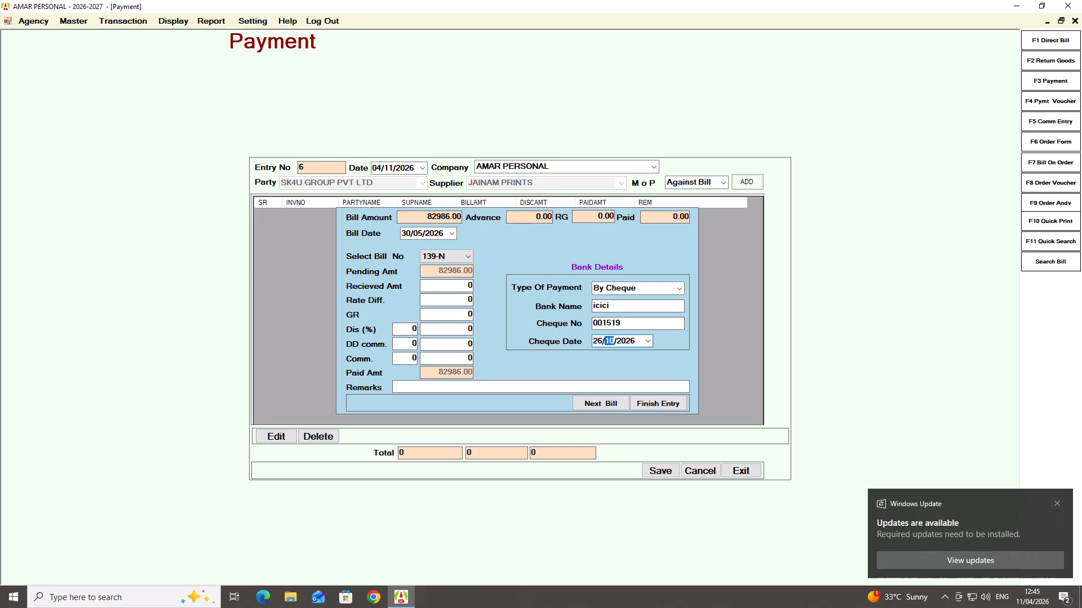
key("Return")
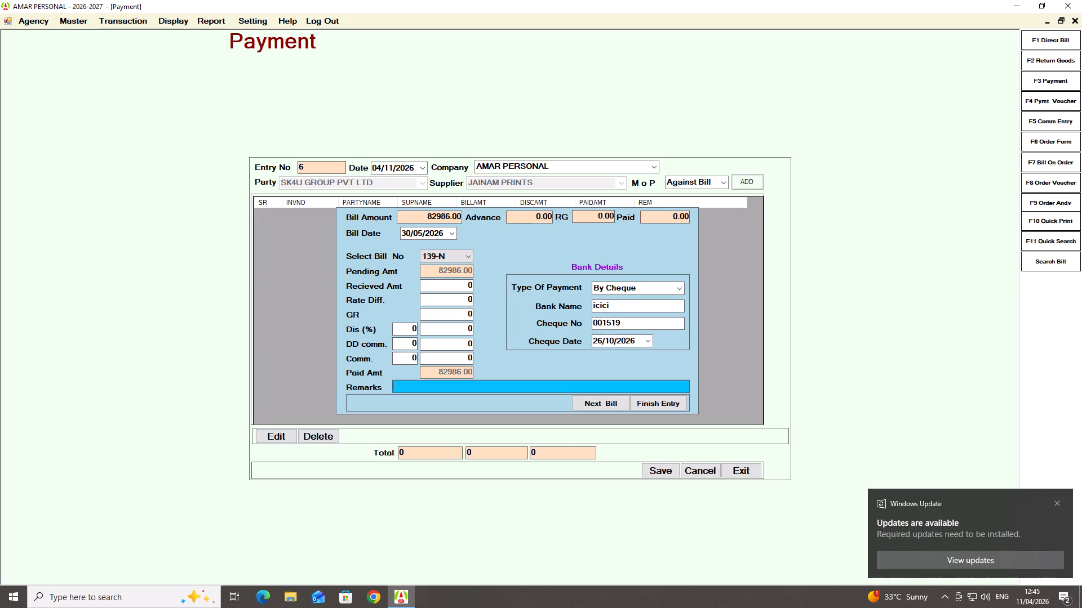
Leave the remarks blank and add bill 139-N to the payment, continuing with another bill.
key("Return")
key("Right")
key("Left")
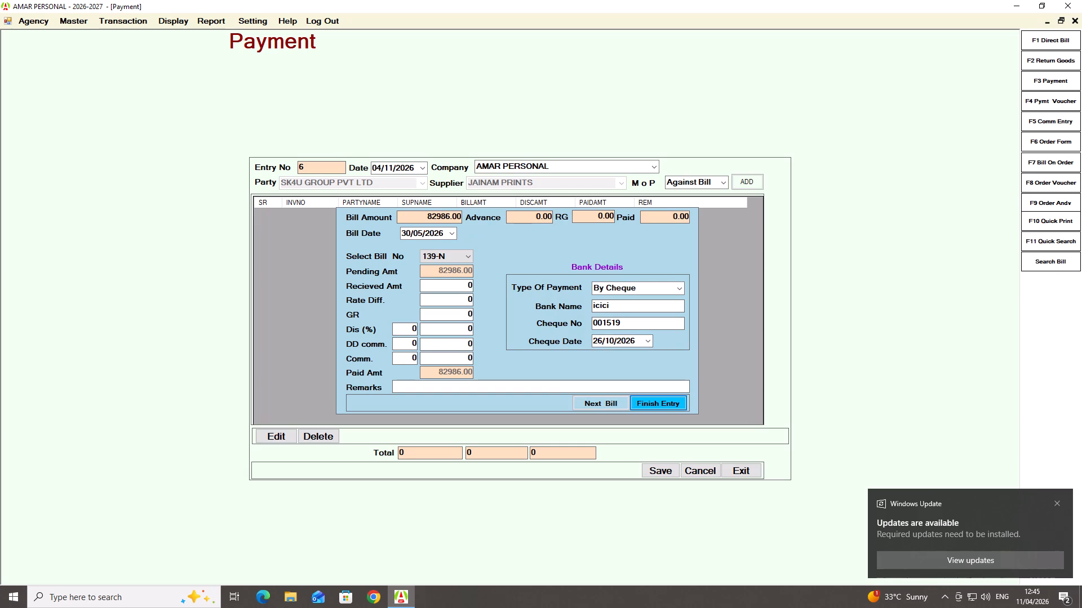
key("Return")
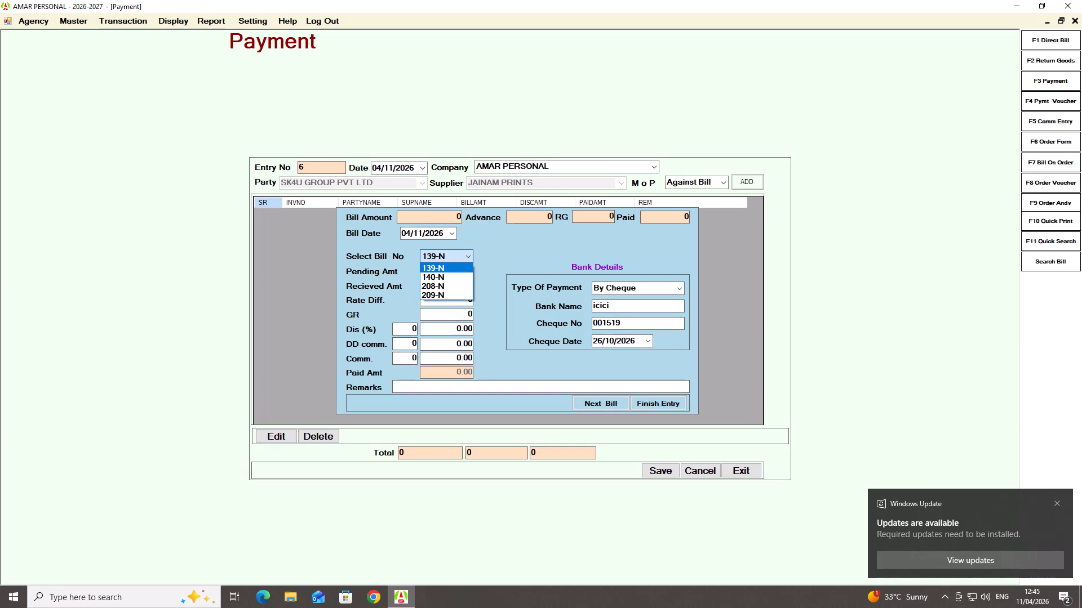
Add bill 140-N with zero adjustments, blank remarks and the same icici cheque details, and finish the bill entry.
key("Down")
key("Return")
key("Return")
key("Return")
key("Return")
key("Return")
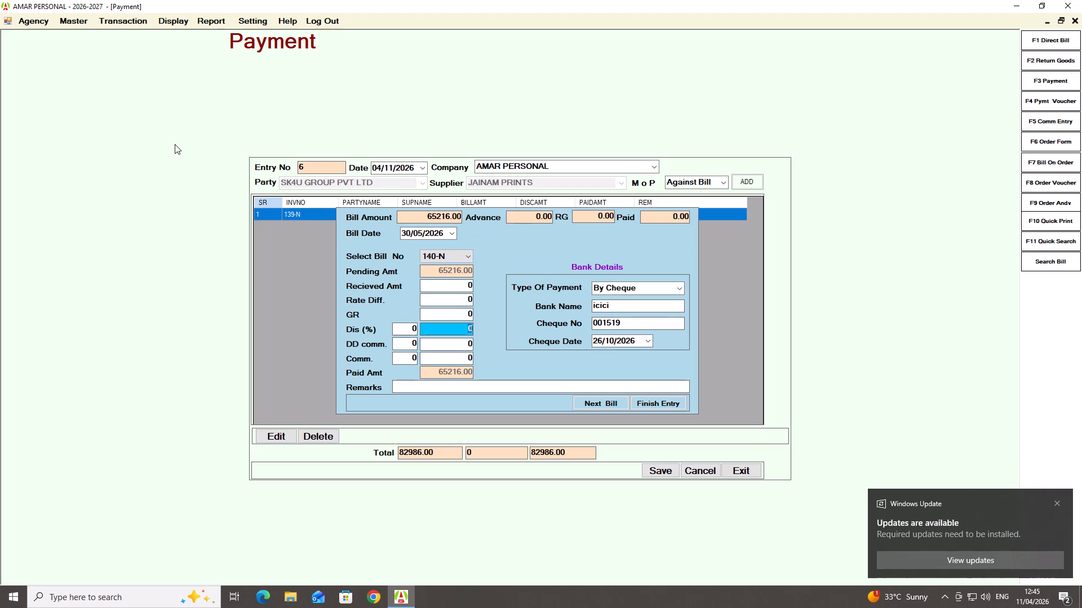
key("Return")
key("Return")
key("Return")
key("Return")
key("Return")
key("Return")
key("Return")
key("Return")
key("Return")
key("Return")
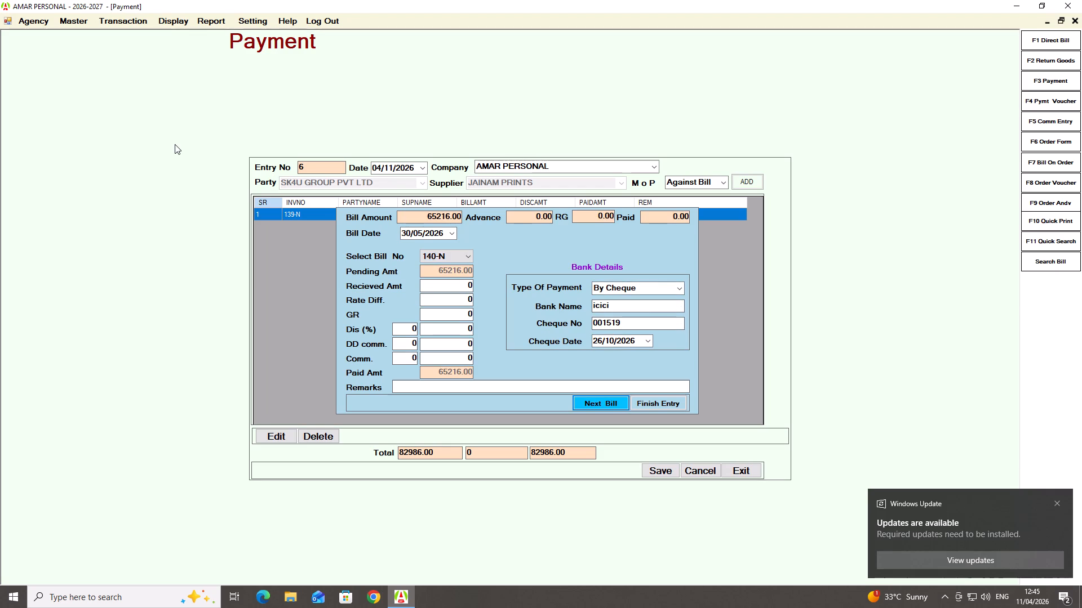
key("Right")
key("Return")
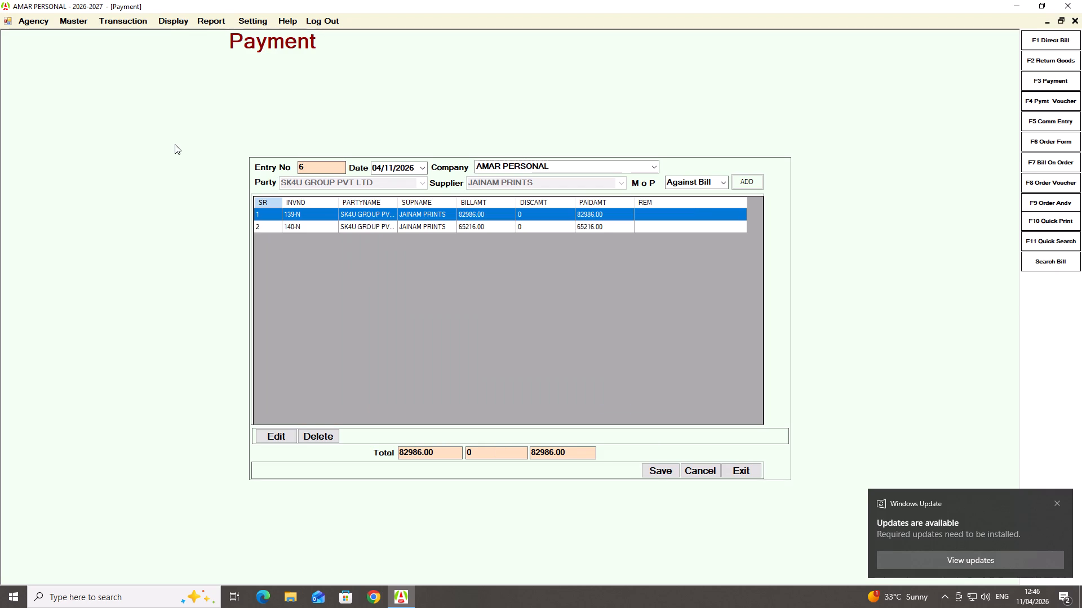
Save the payment covering bills 139-N and 140-N and close the payment form.
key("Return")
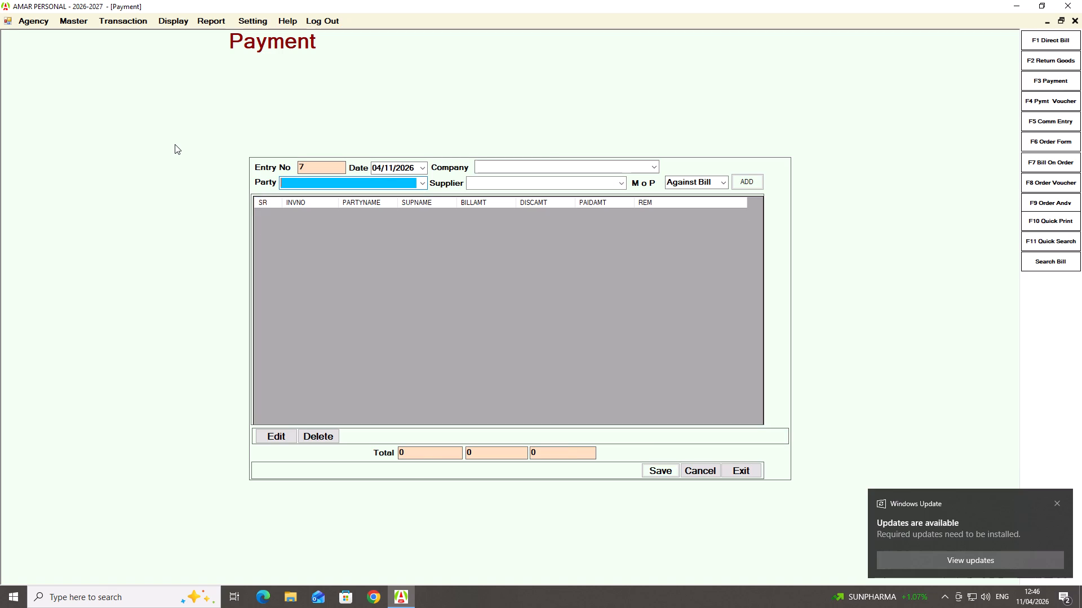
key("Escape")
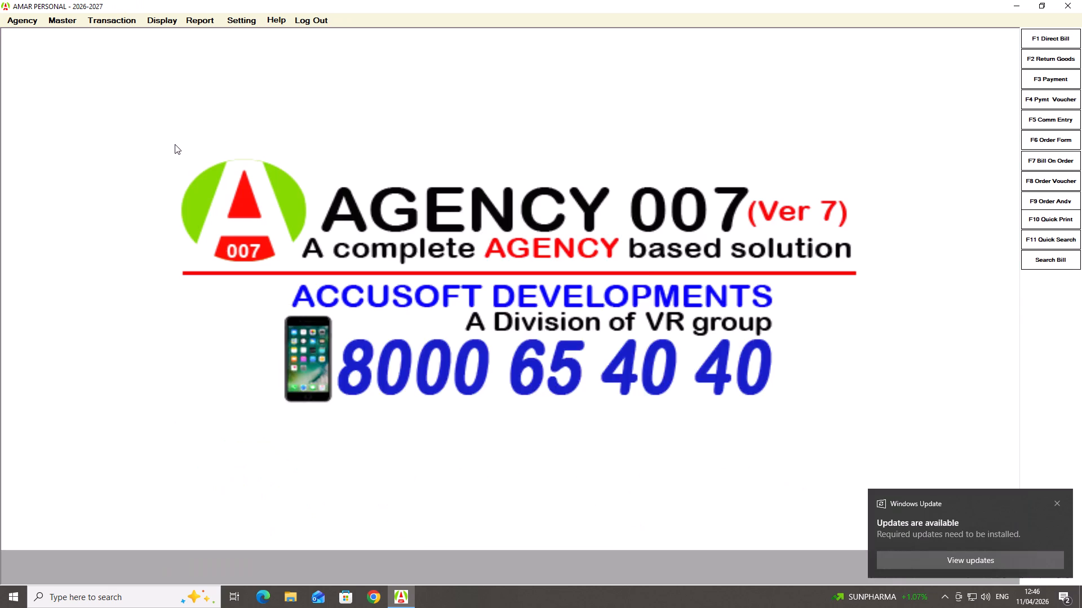
Generate a payment voucher for AMAR PERSONAL and supplier JAINAM PRINTS, from 01/04/2026 to 31/03/2027.
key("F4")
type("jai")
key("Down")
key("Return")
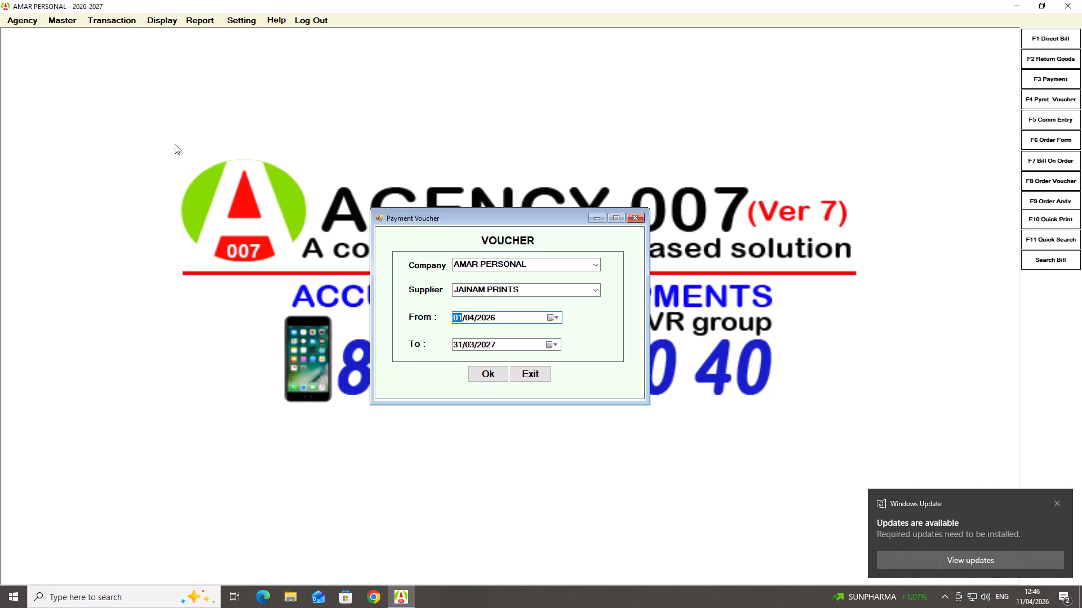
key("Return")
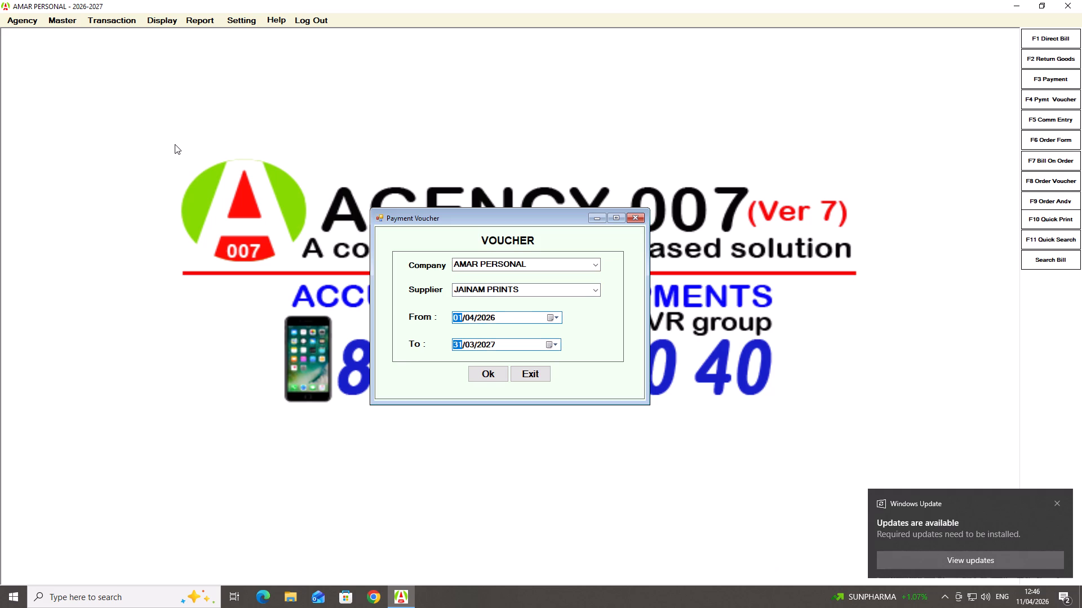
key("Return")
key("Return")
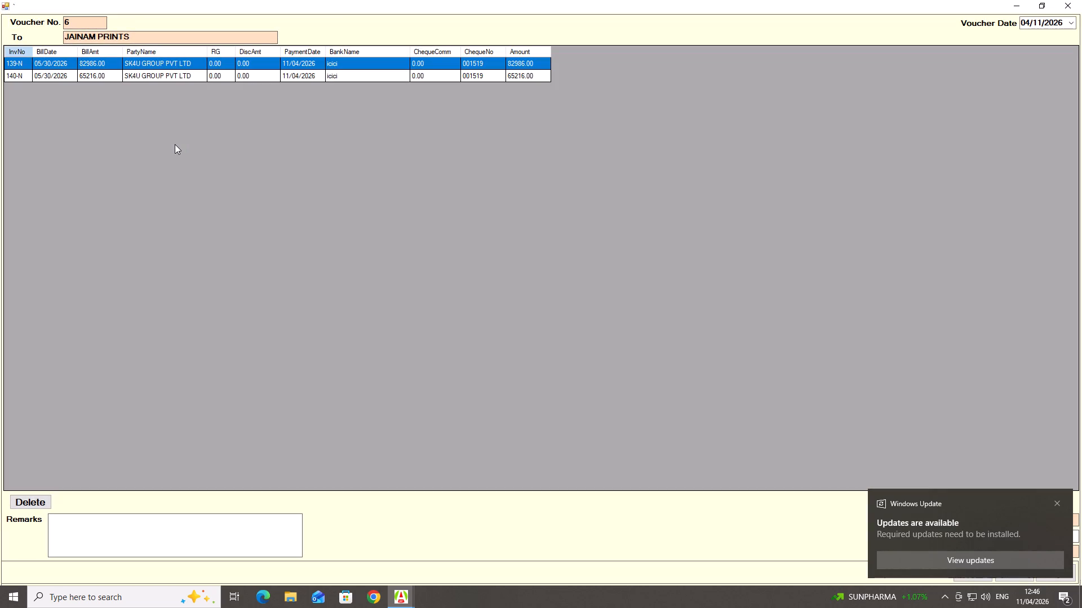
Dismiss the Windows Update notification and save the JAINAM PRINTS voucher with no remarks and DD commission 0.
scroll(175, 144, "up", 1)
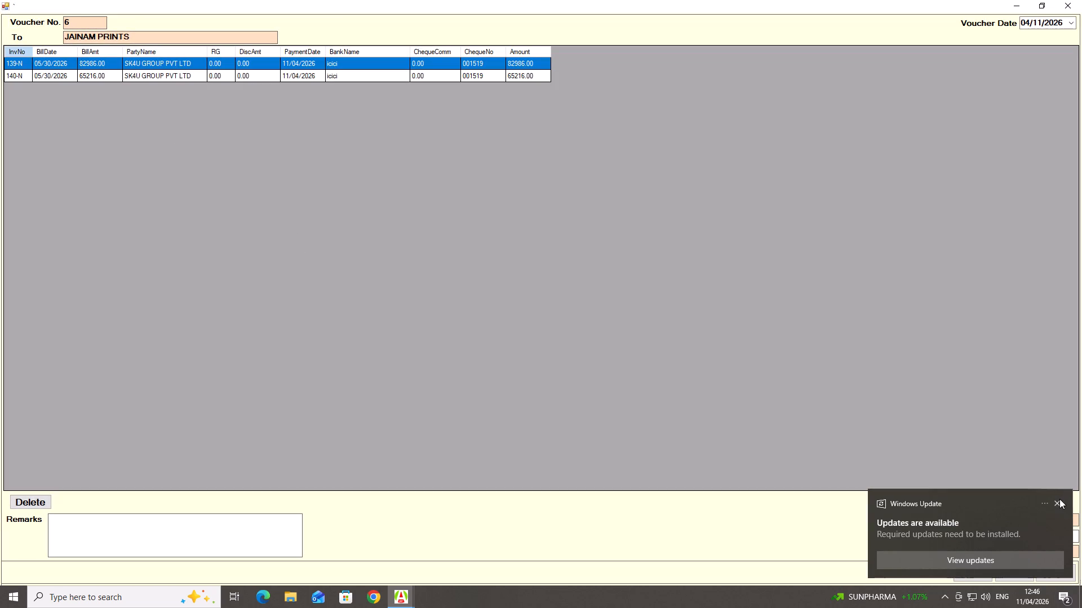
left_click(1059, 500)
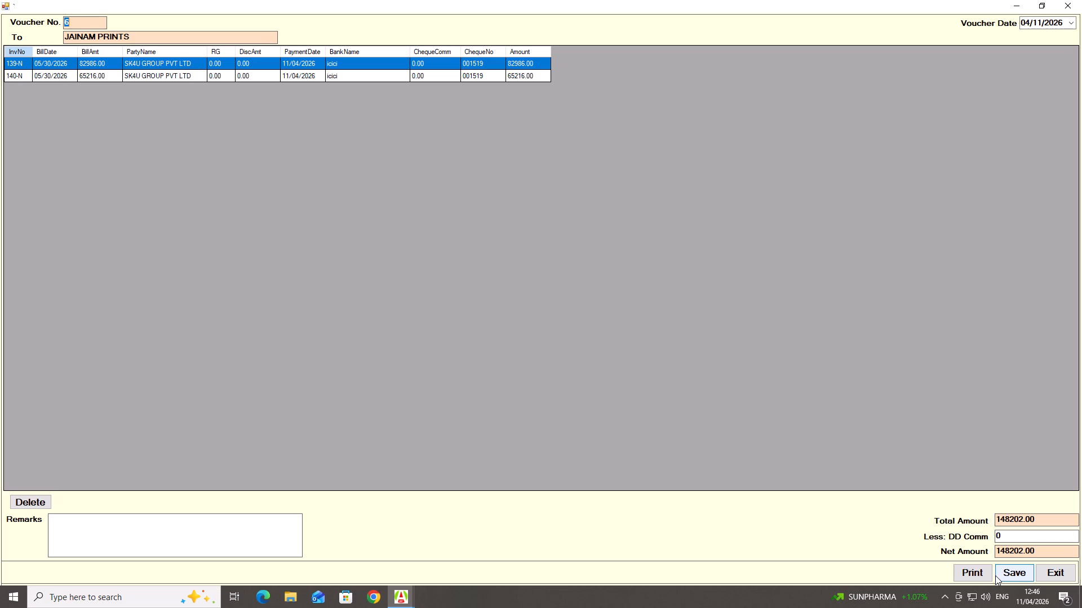
left_click(1020, 574)
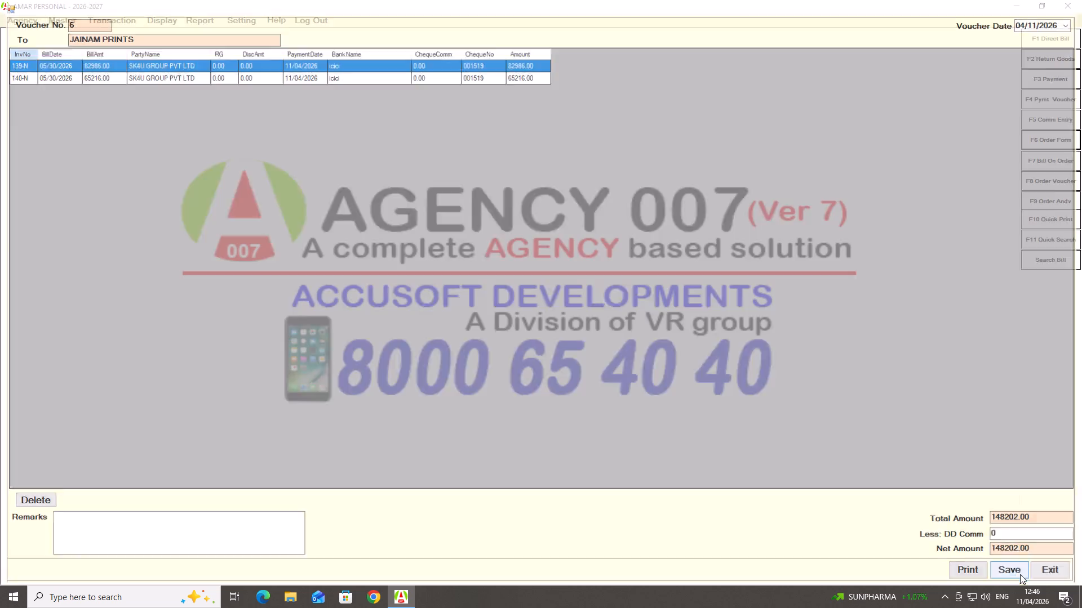
key("Escape")
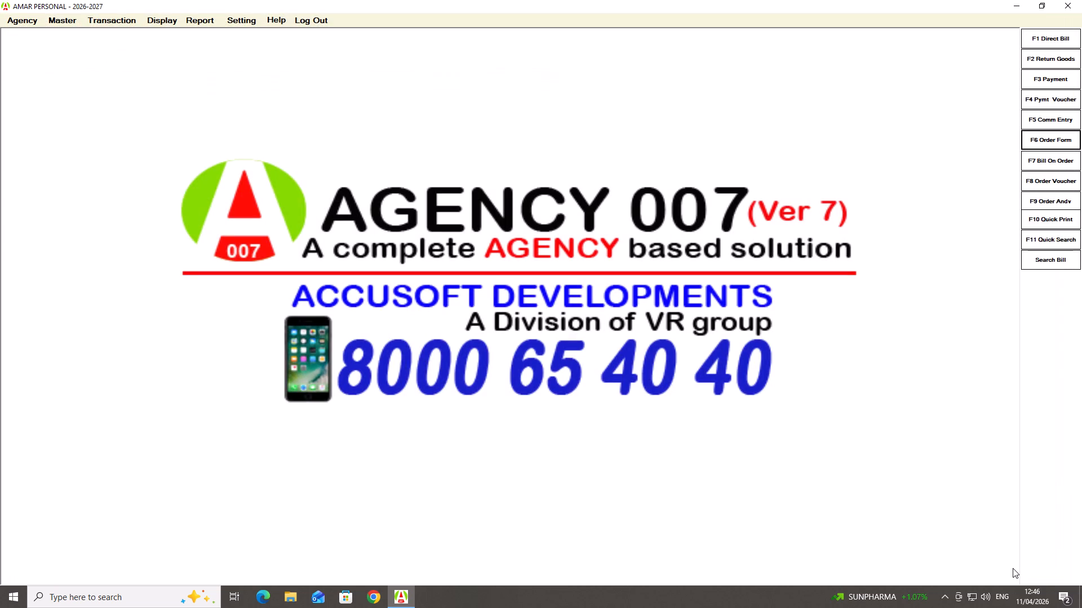
Open a new payment entry.
key("F3")
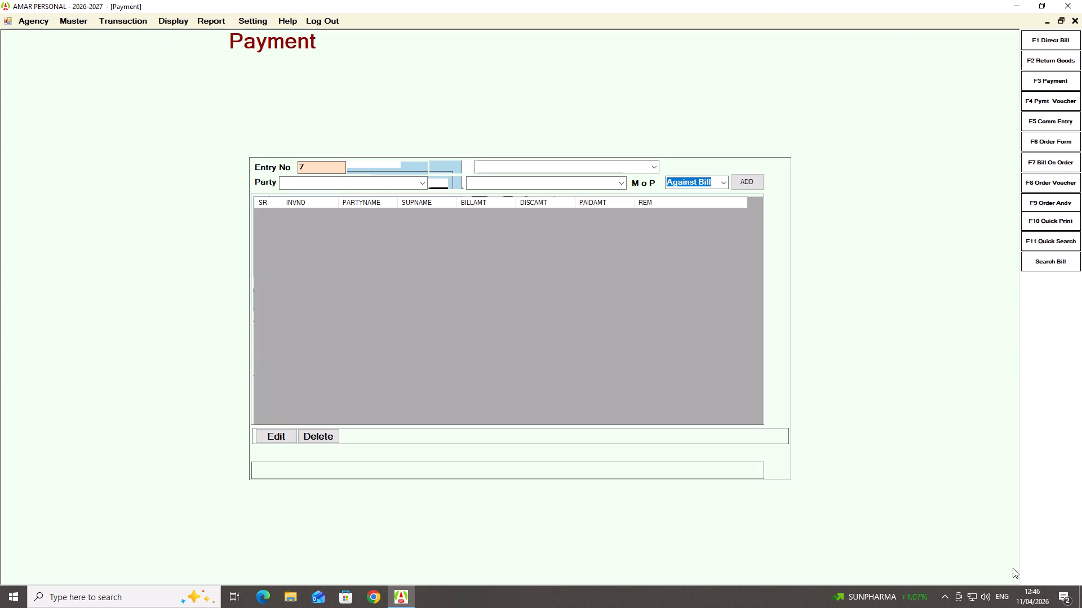
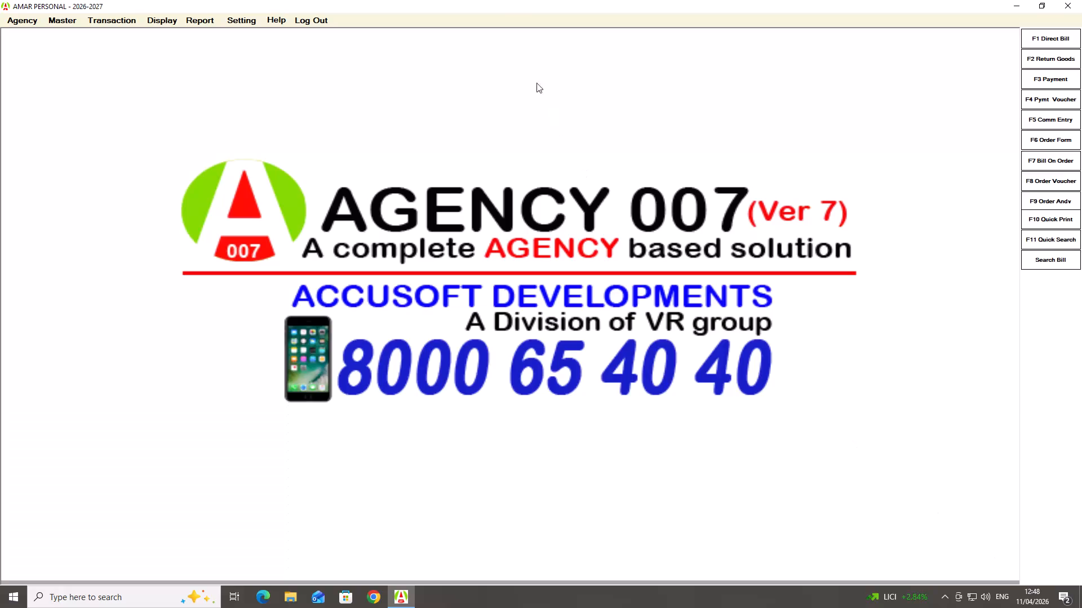
Preview the party-wise pending payment report for SK4U GROUP PVT LTD, datewise, from 01/04/2026 to 31/03/2027.
left_click(201, 21)
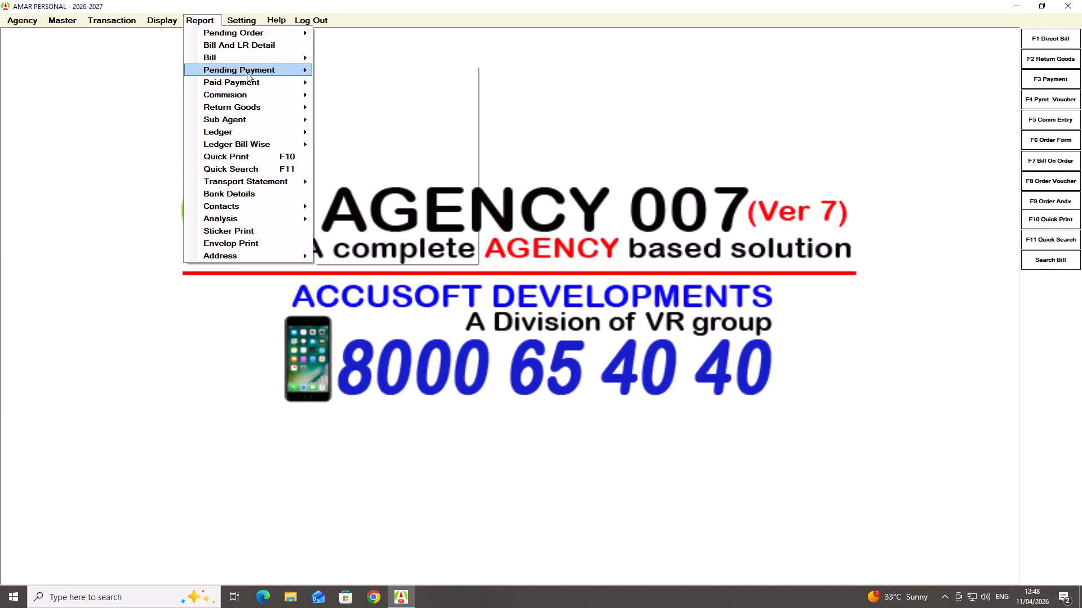
left_click(243, 73)
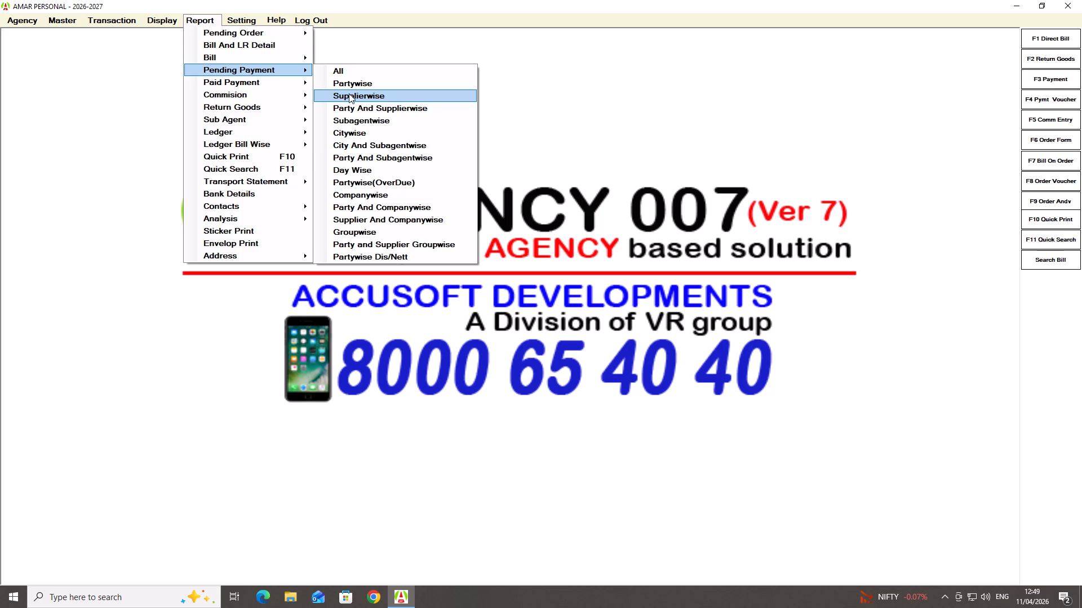
left_click(349, 93)
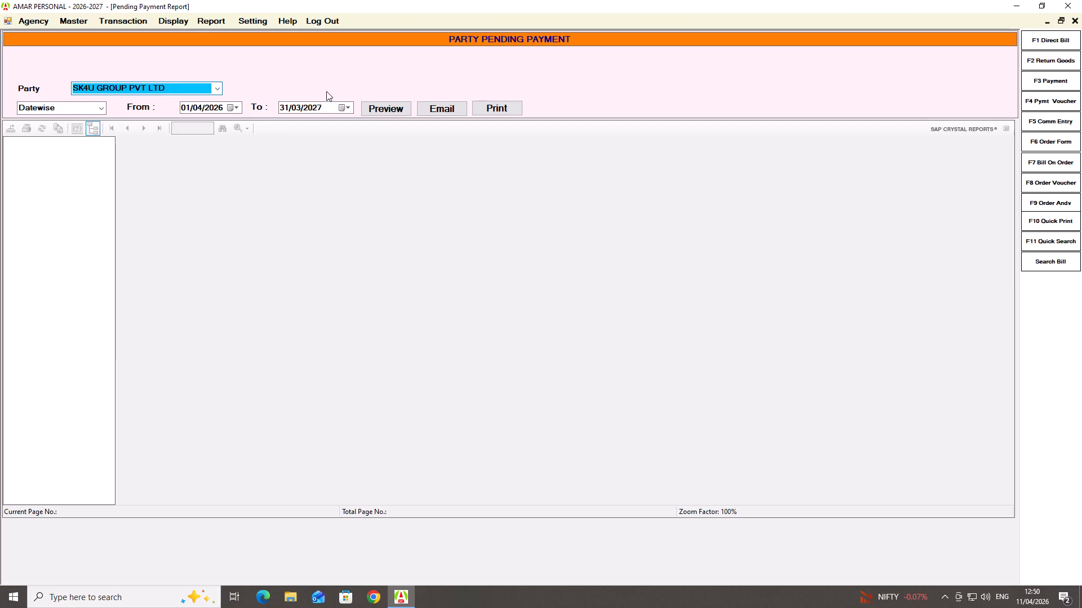
key("Return")
key("Return")
key("Return")
key("Return")
key("Return")
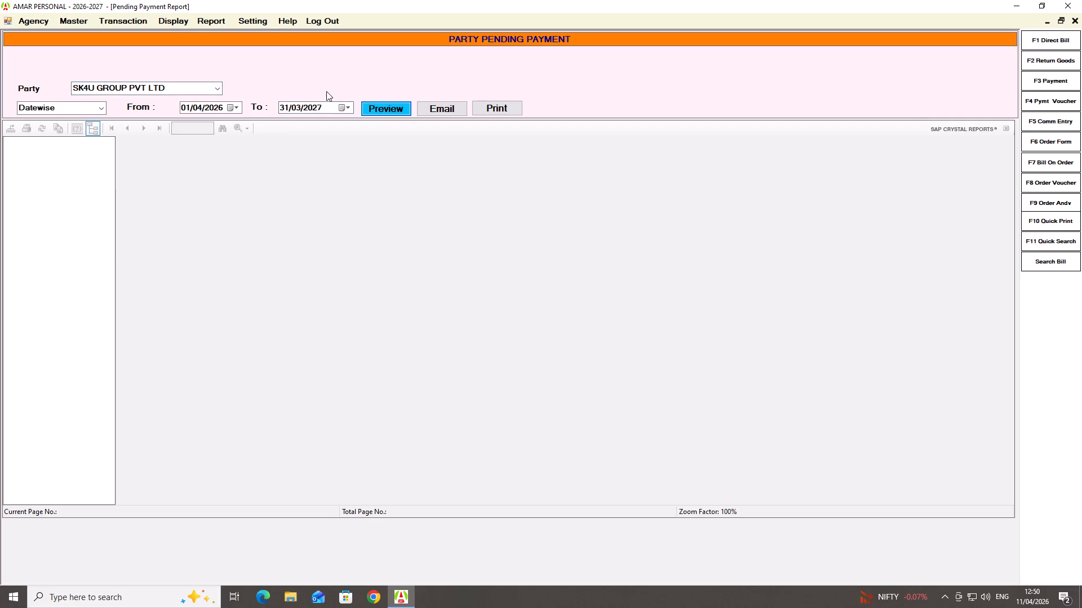
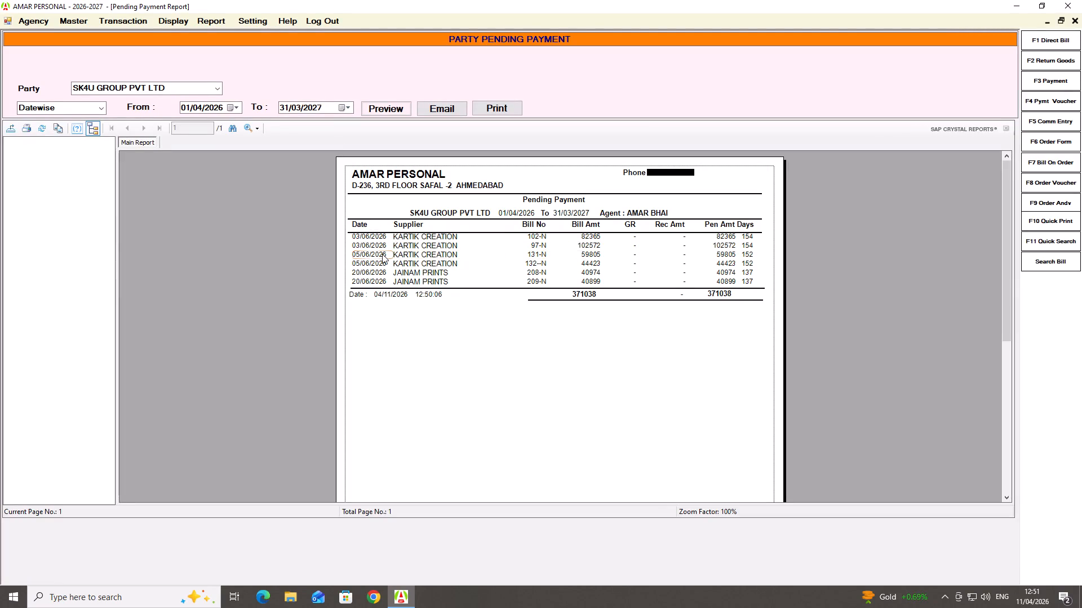
Change the day and month of the pending payment report's end date to 05/06.
left_click(285, 108)
key("5")
key("Right")
key("6")
key("Right")
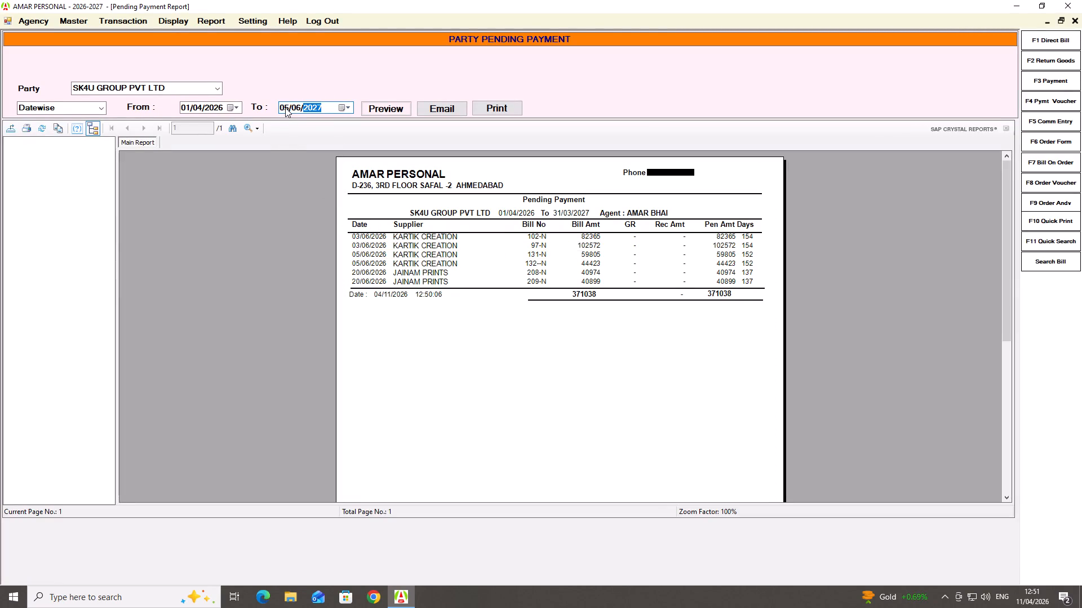
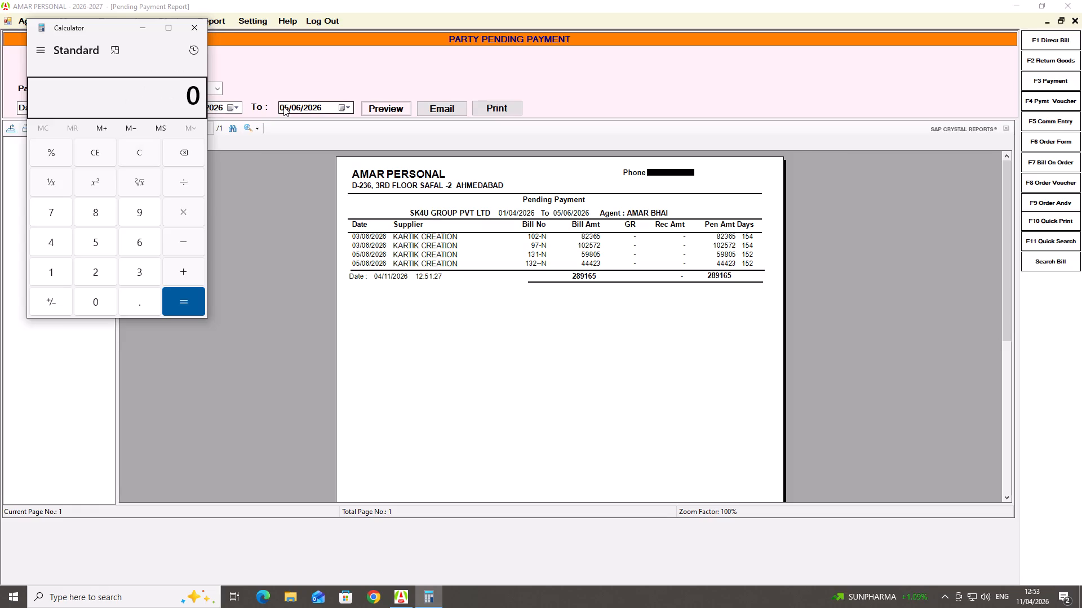
Close the calculator and the pending payment report.
left_click(203, 28)
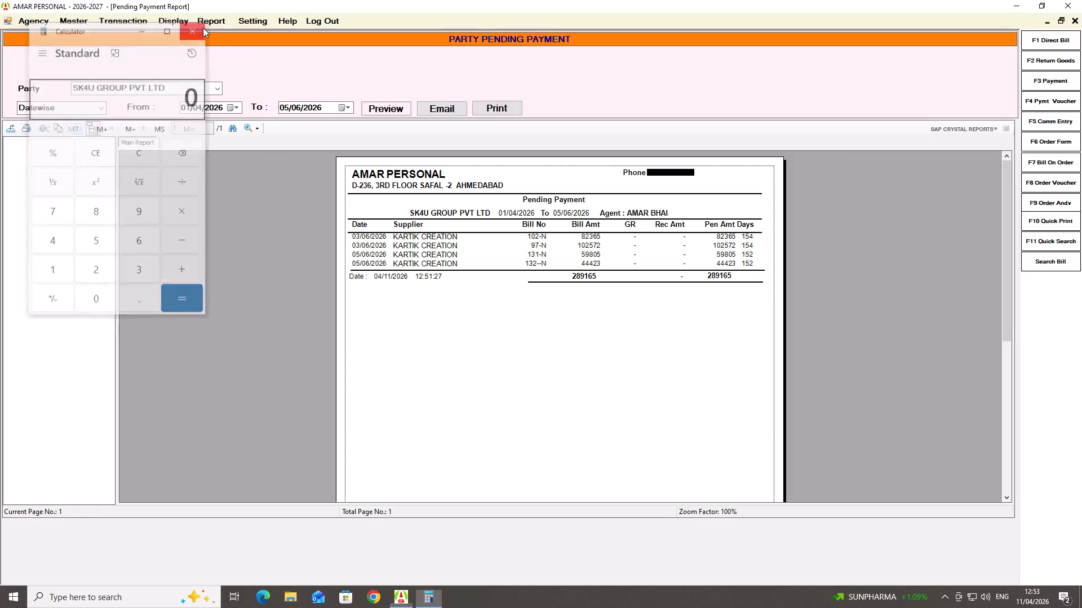
left_click(181, 283)
key("F1")
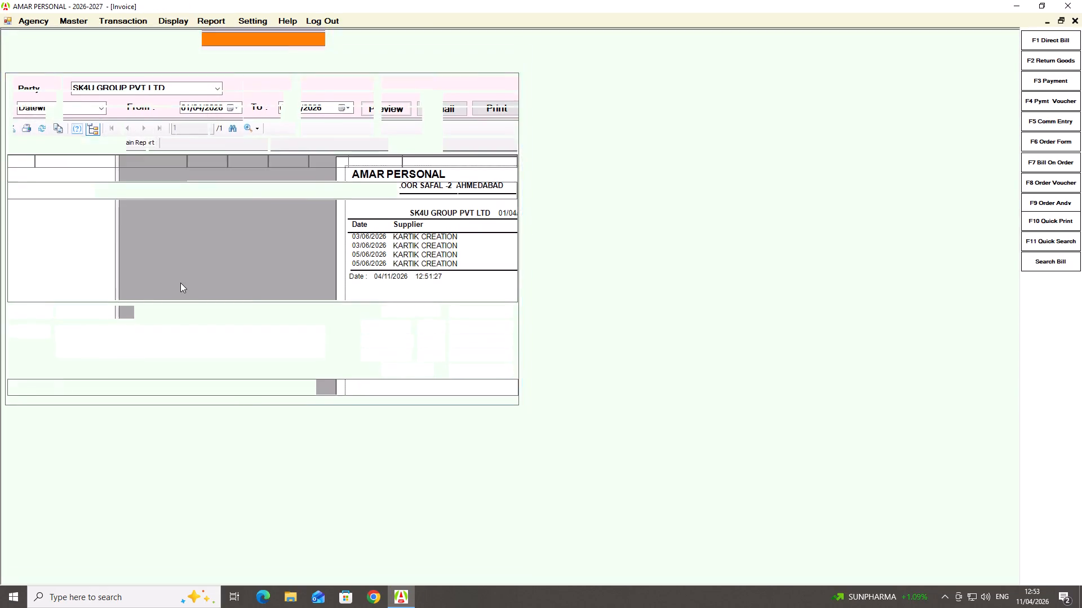
key("Escape")
key("Escape")
key("Escape")
Start a new Against Bill payment entry for party SK4U GROUP PVT LTD and supplier KARTIK CREATION.
key("F3")
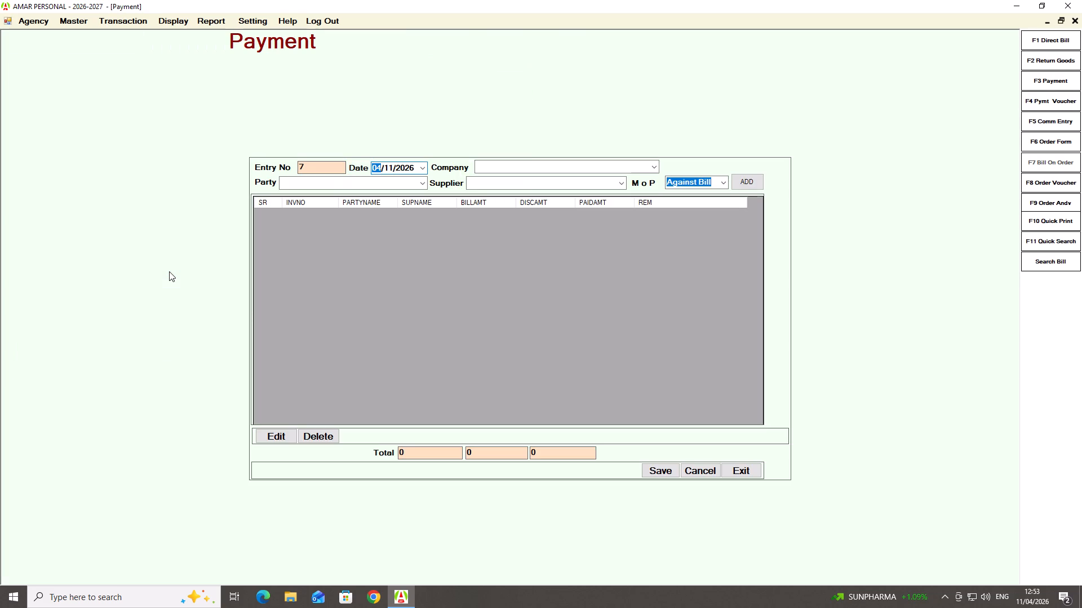
key("Return")
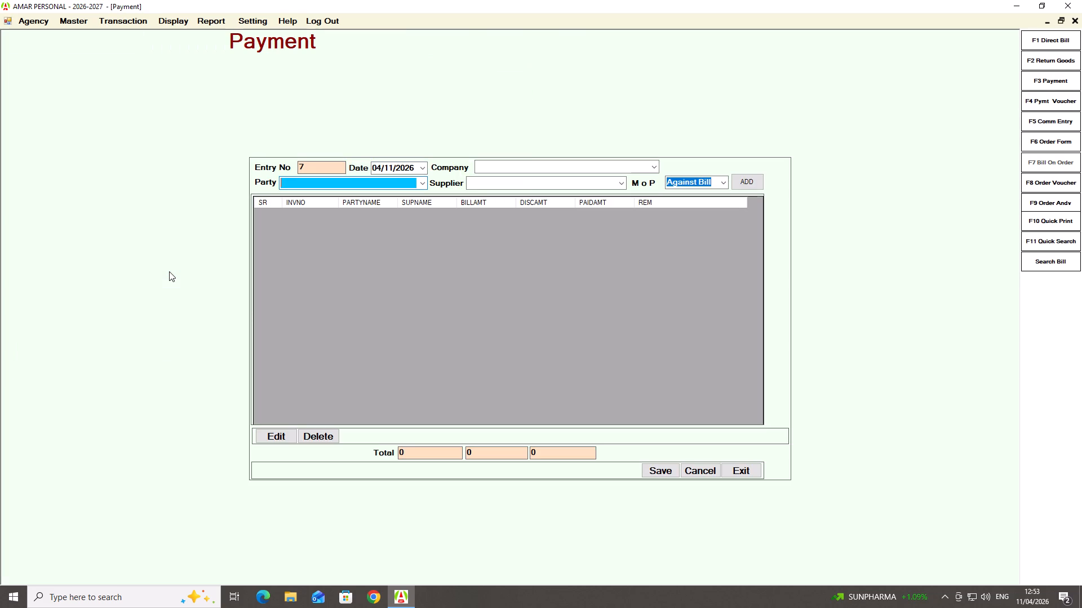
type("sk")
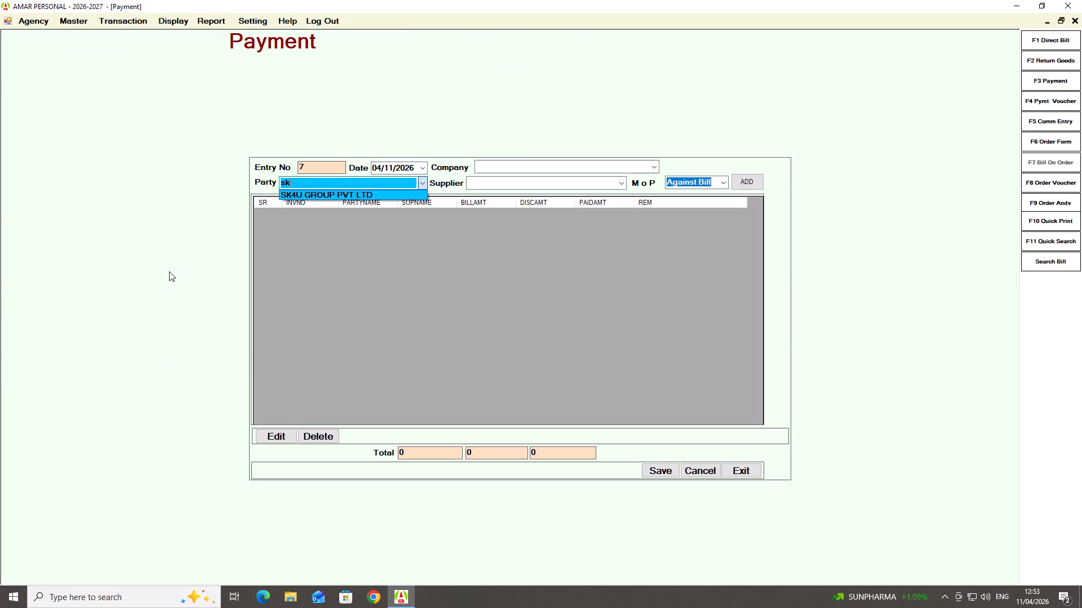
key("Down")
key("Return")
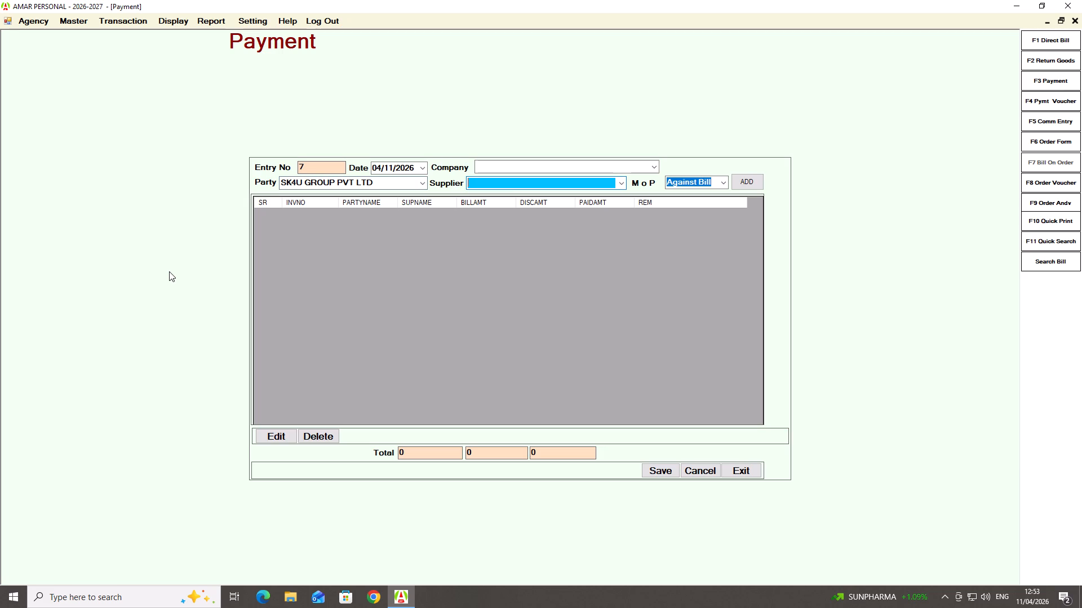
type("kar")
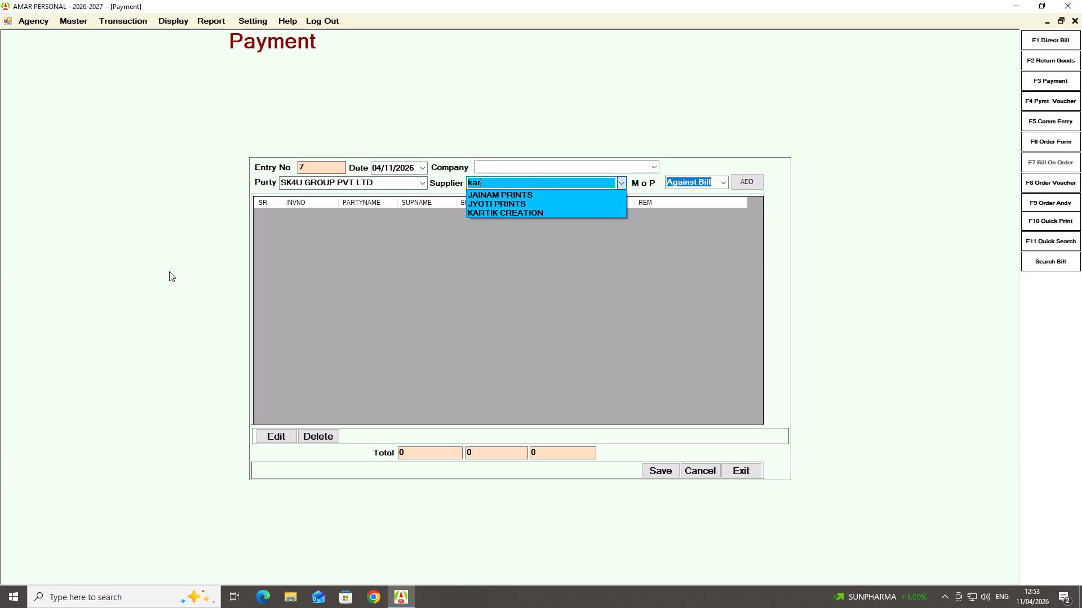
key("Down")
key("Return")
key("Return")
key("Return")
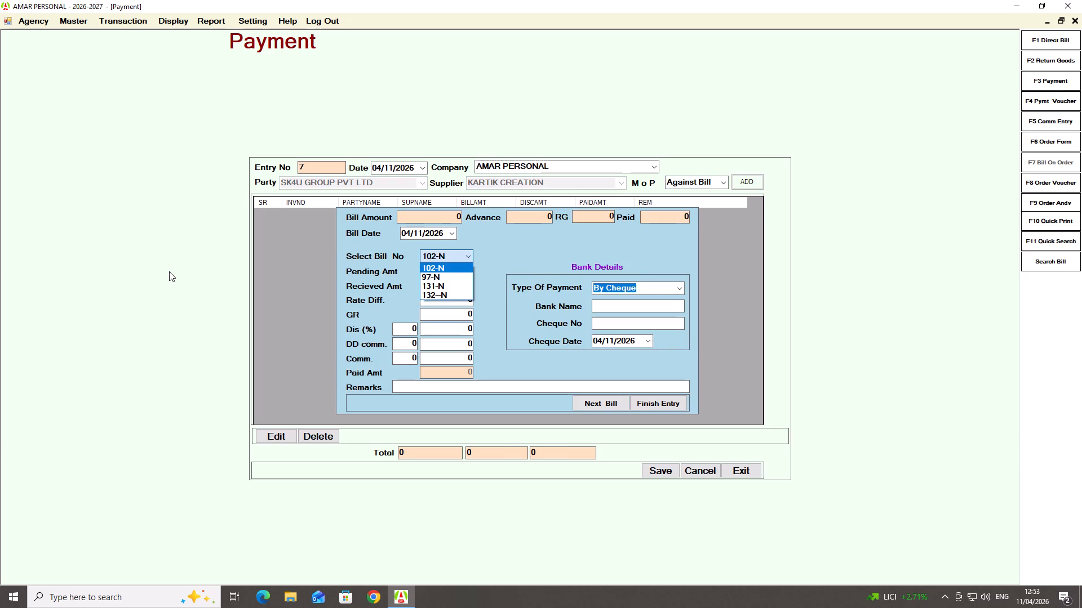
Select bill 102-N for payment of its full pending amount, keeping the received amount, rate difference, GR, discount and commissions at 0.
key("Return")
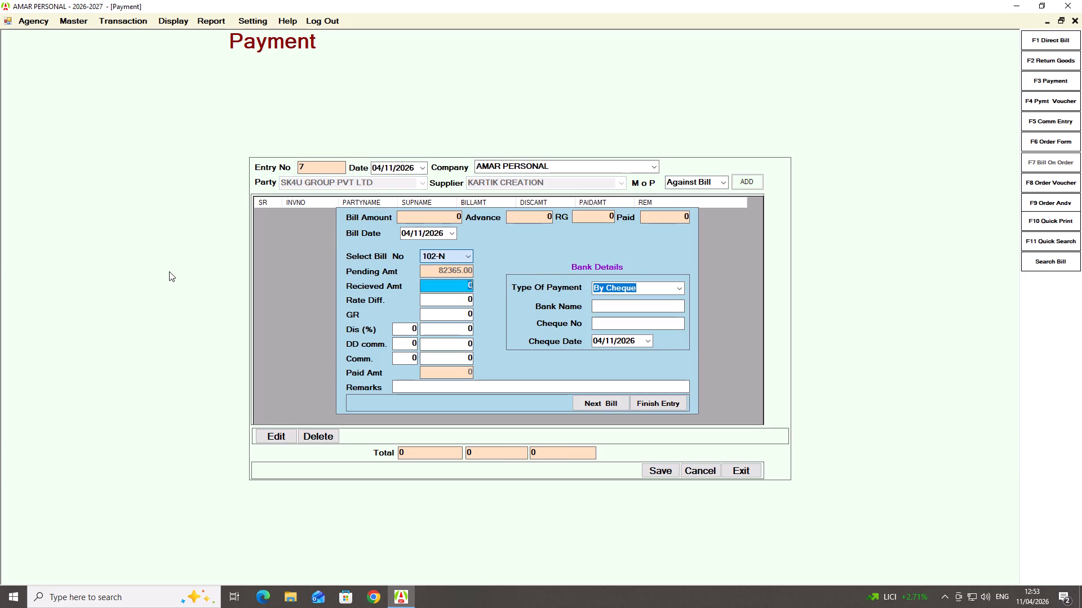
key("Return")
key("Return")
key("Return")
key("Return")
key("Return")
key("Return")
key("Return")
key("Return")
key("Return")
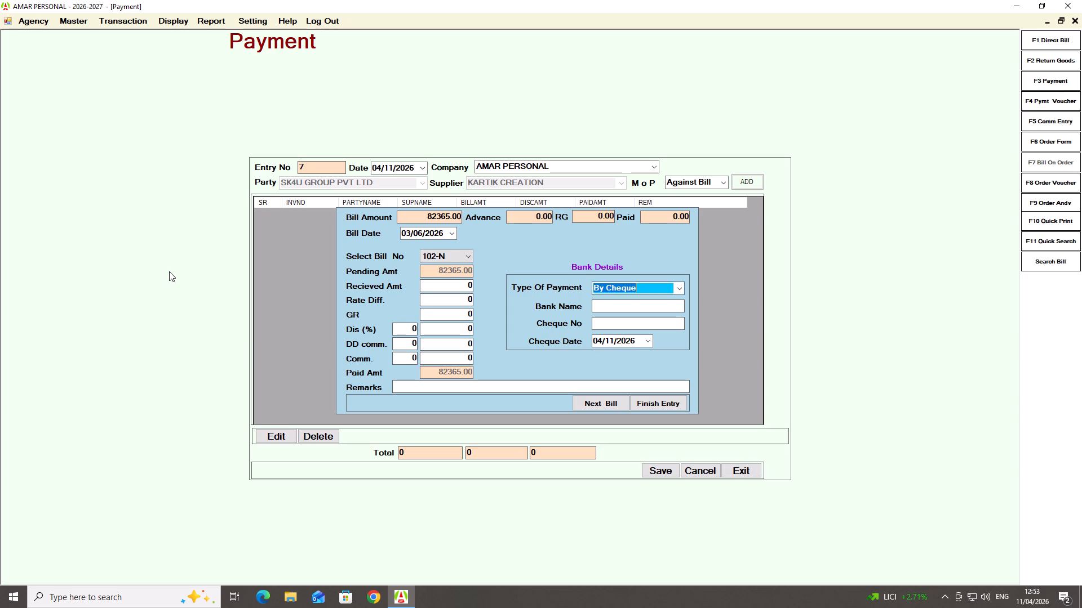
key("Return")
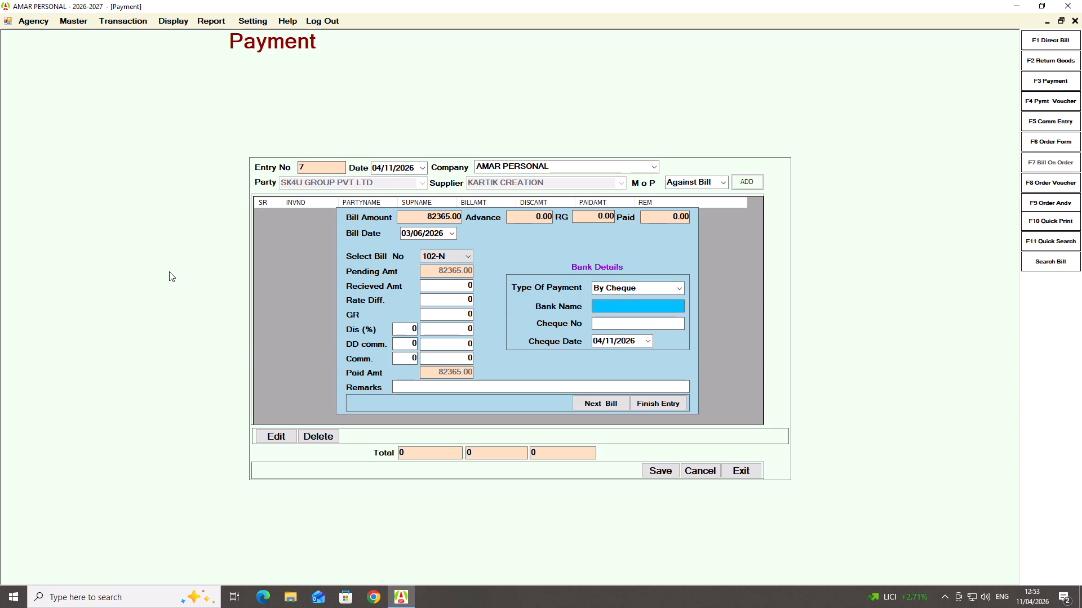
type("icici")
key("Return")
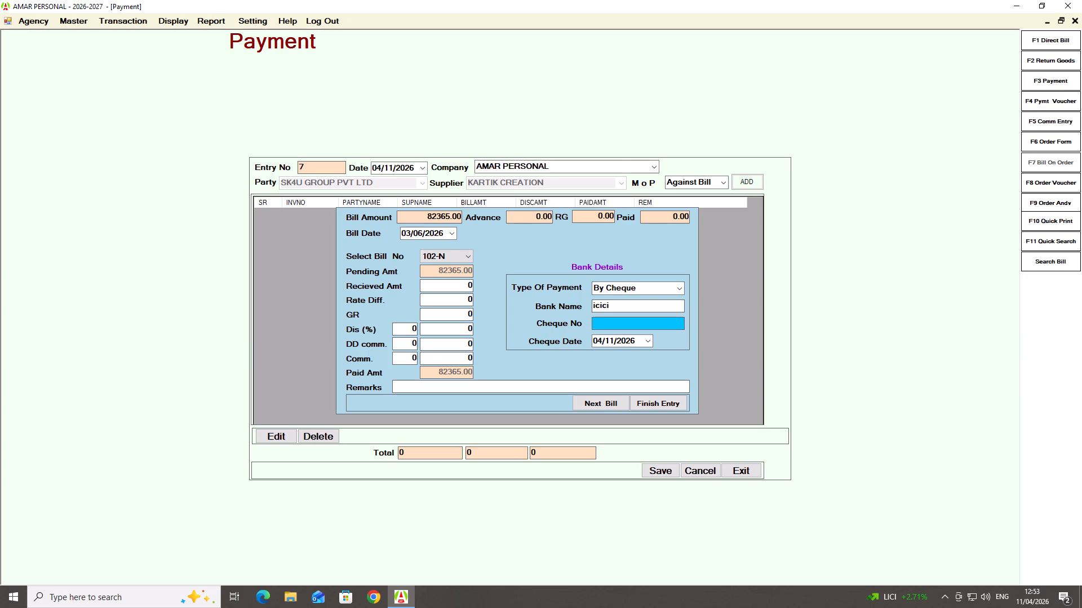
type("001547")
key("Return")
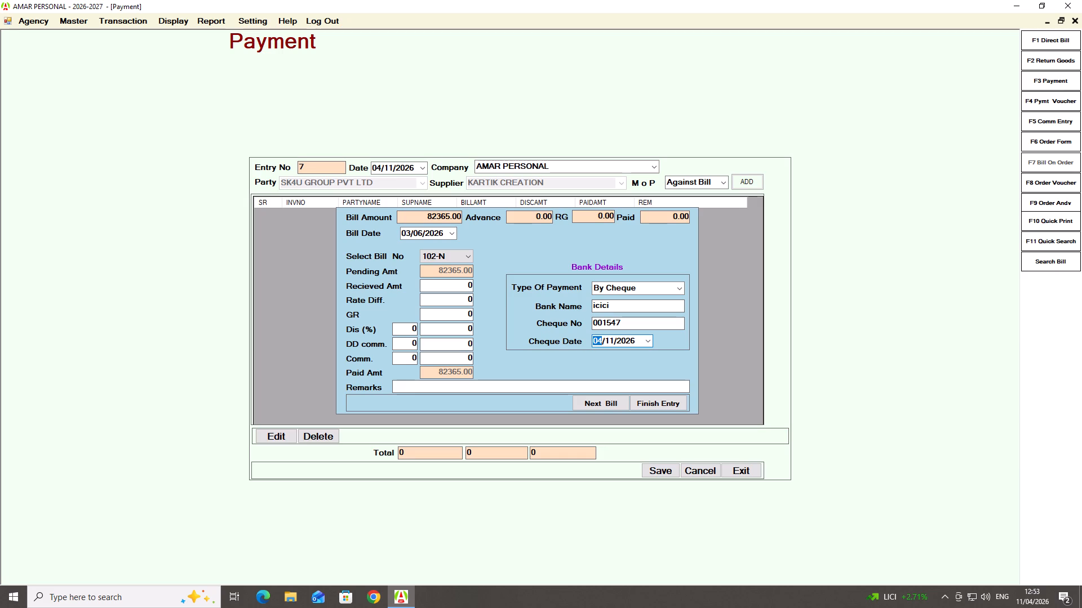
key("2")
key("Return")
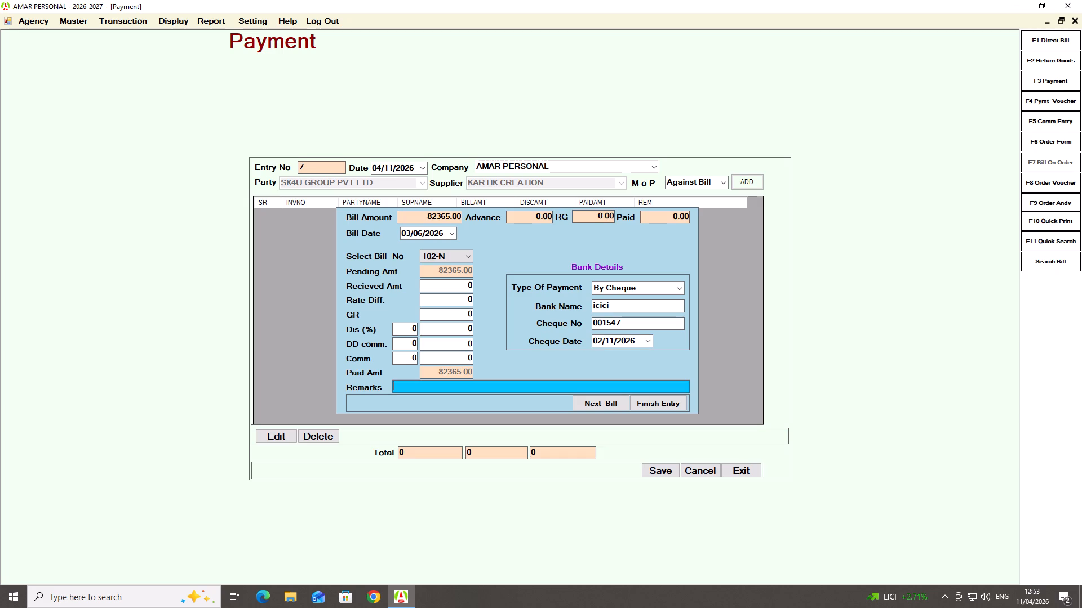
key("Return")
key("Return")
Add bill 97-N to the payment for its full pending amount with no deductions, keeping the same cheque details.
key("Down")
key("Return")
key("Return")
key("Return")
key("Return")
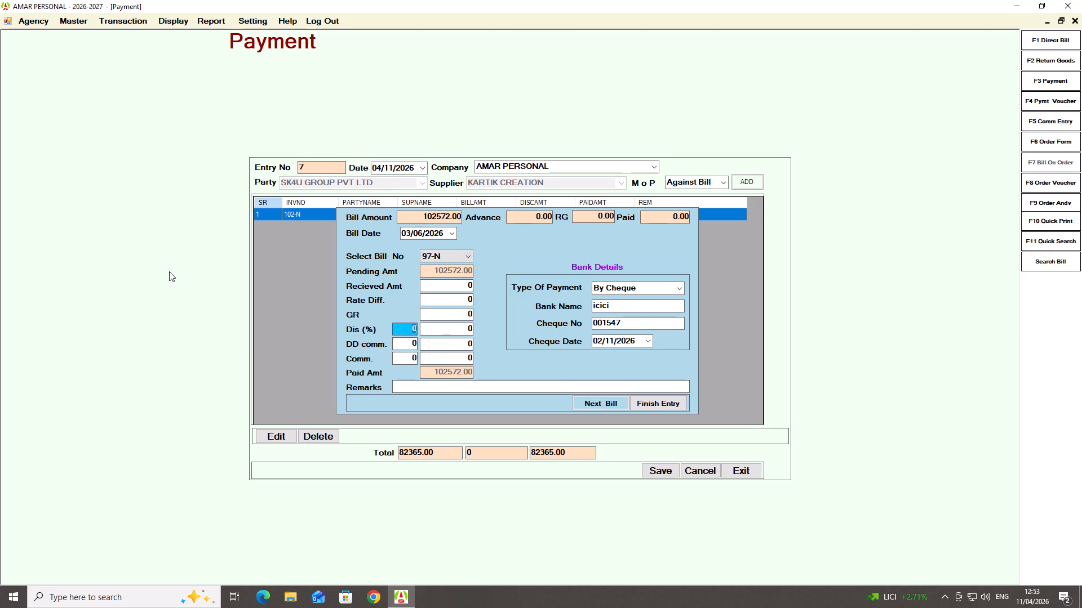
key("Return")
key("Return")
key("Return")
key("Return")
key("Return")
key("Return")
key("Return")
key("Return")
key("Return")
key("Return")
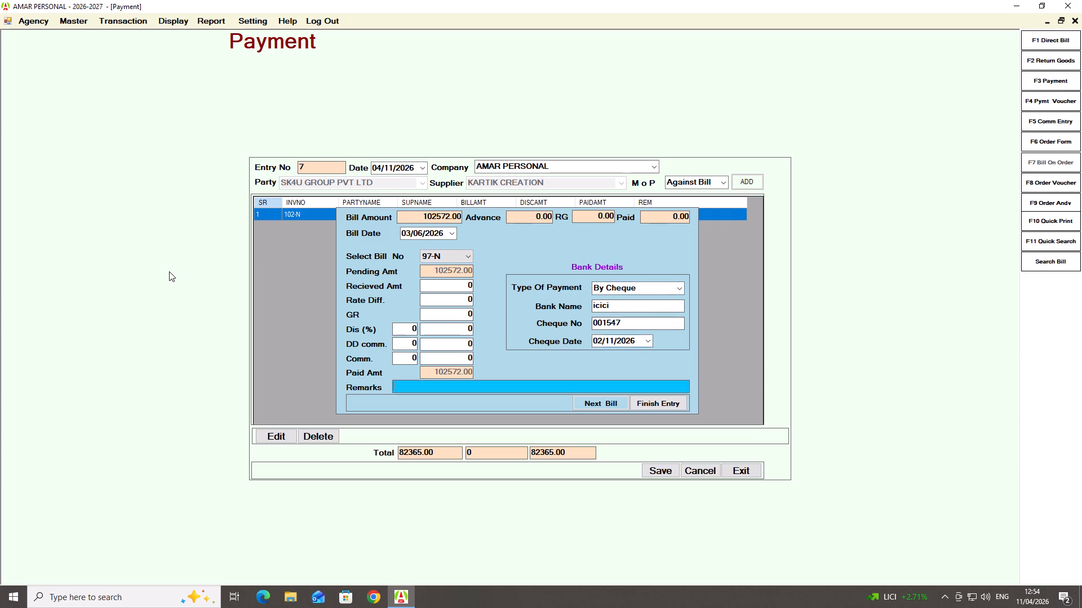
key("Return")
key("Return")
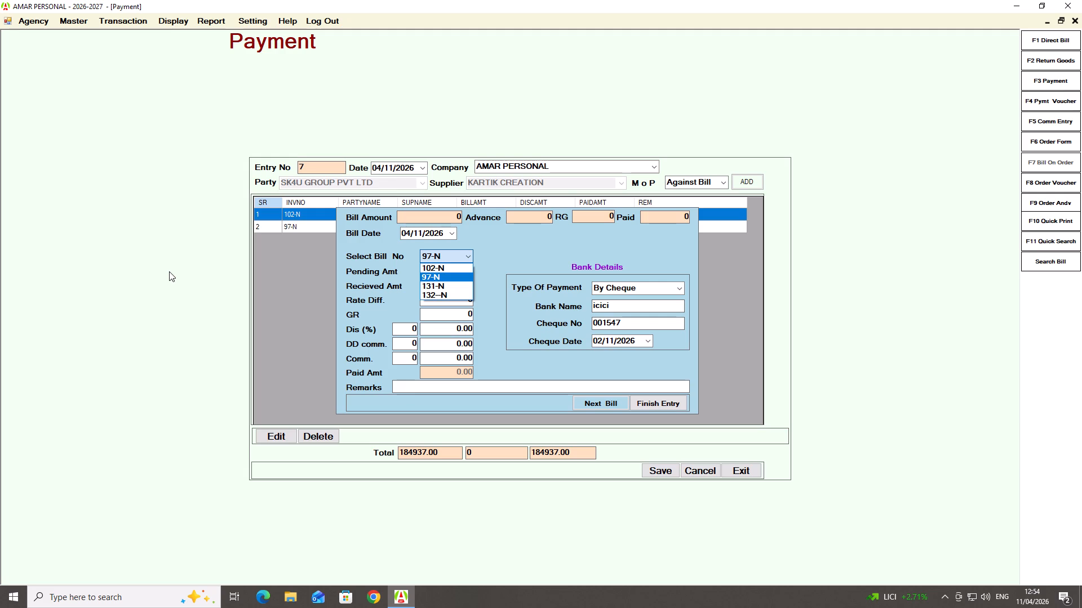
Add bill 131-N for its full pending amount with no deductions and the same cheque details, and finish the bill entry.
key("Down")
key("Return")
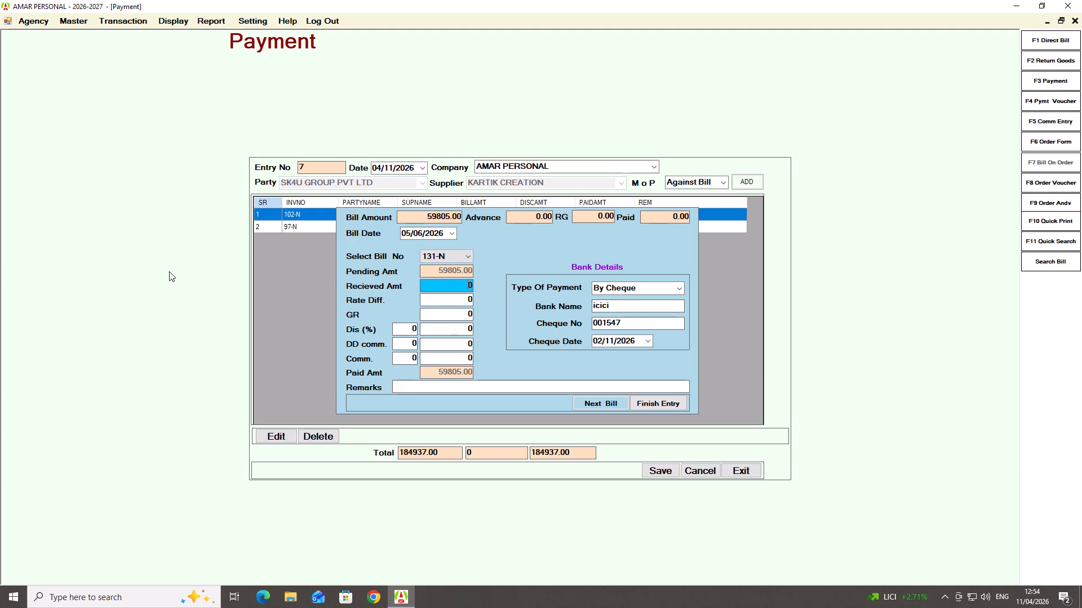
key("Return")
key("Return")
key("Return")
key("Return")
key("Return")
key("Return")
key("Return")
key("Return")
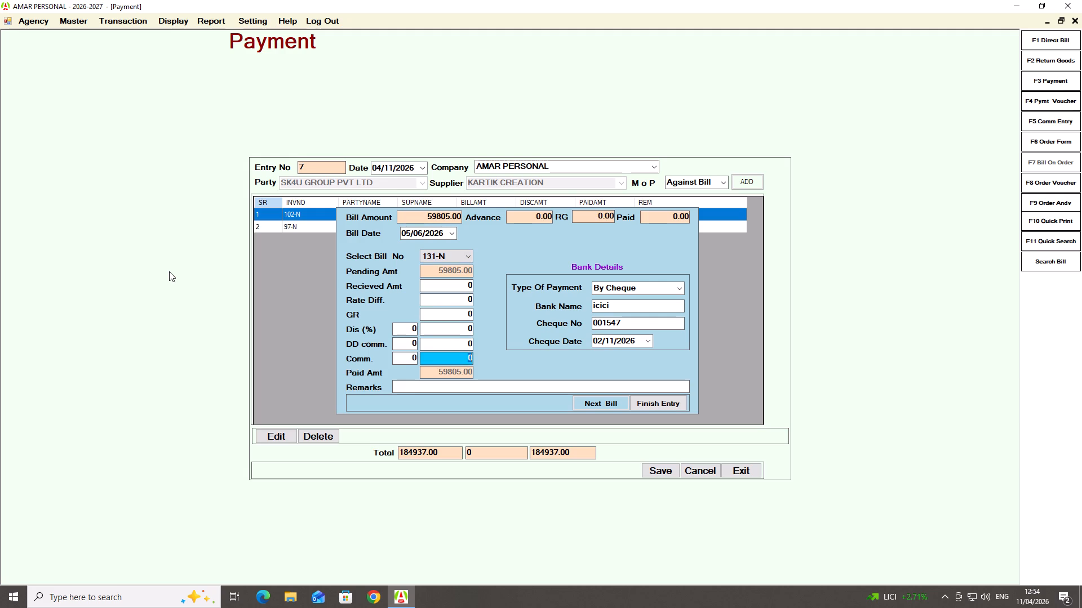
key("Return")
key("Return")
key("Return")
key("Return")
key("Return")
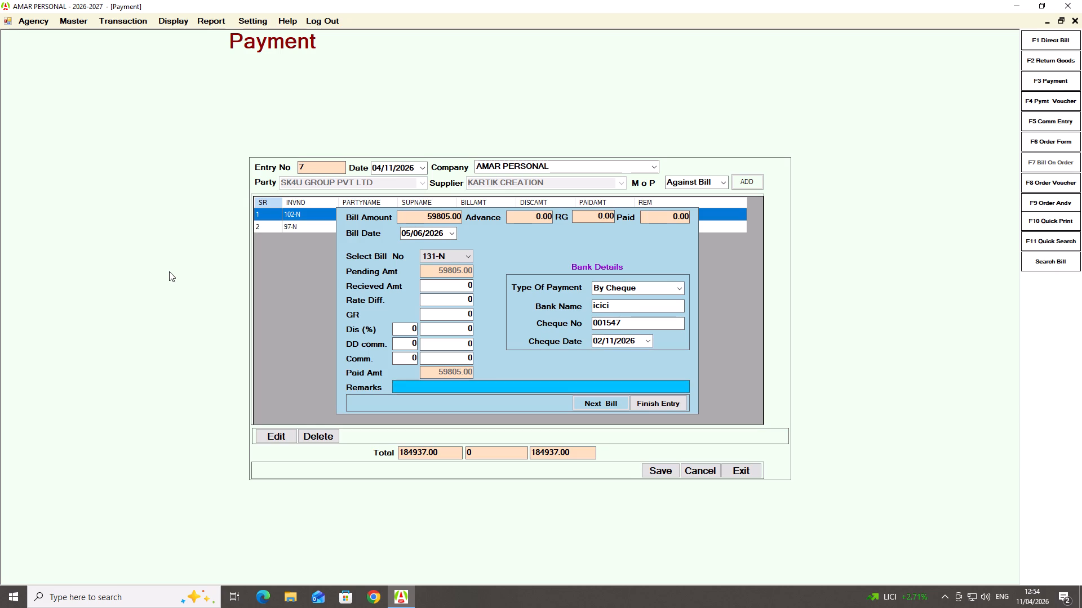
key("Return")
key("Right")
key("Return")
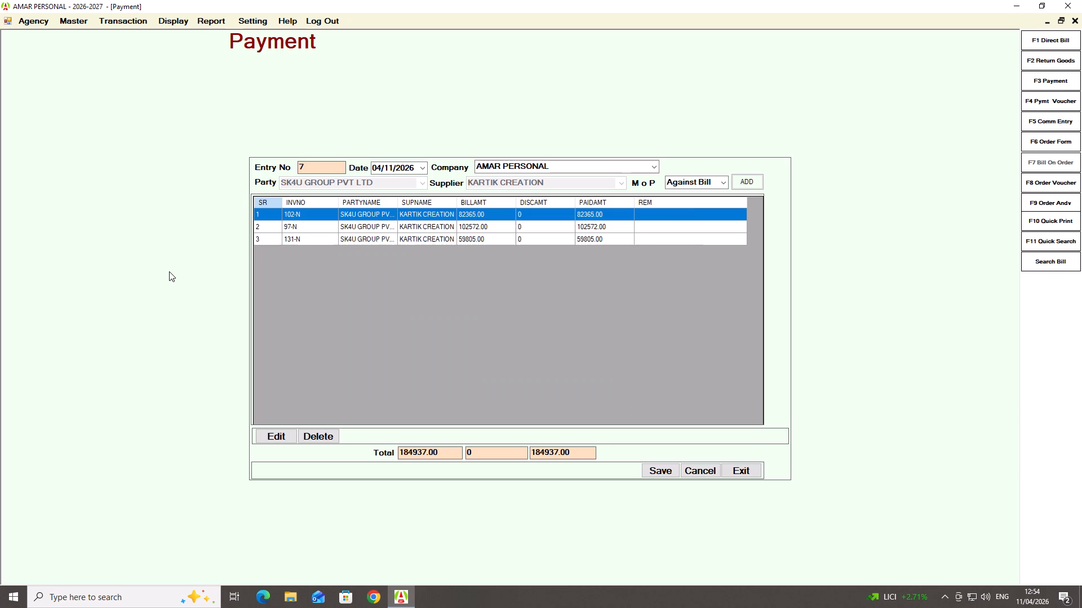
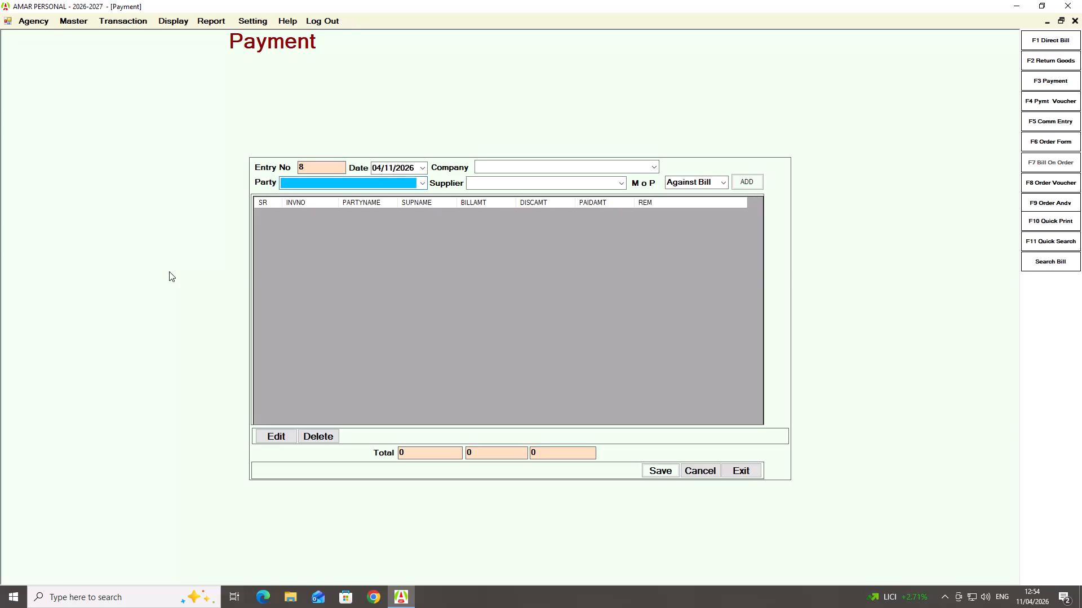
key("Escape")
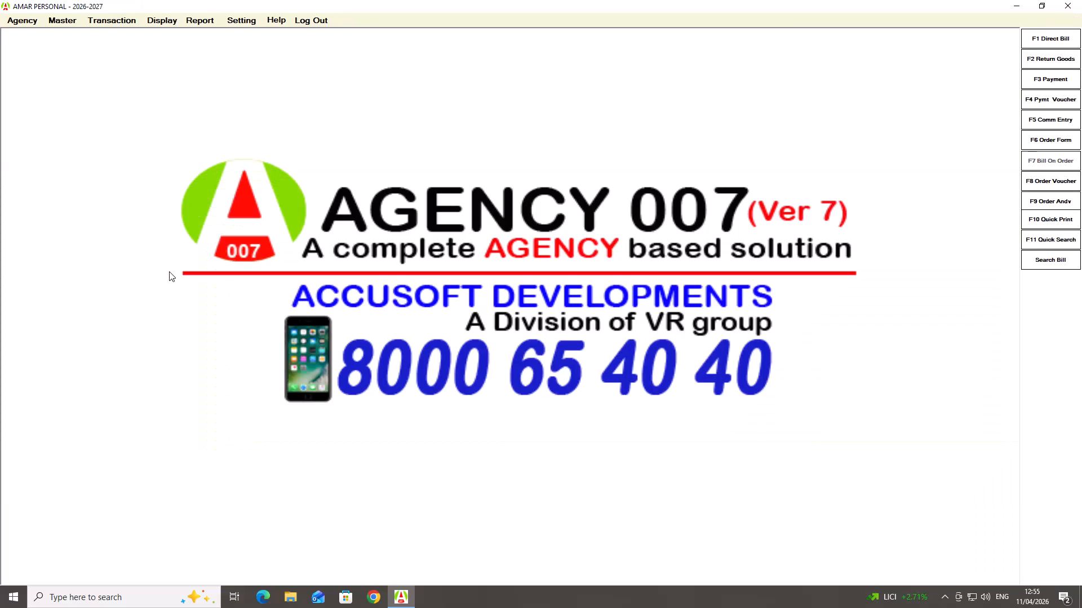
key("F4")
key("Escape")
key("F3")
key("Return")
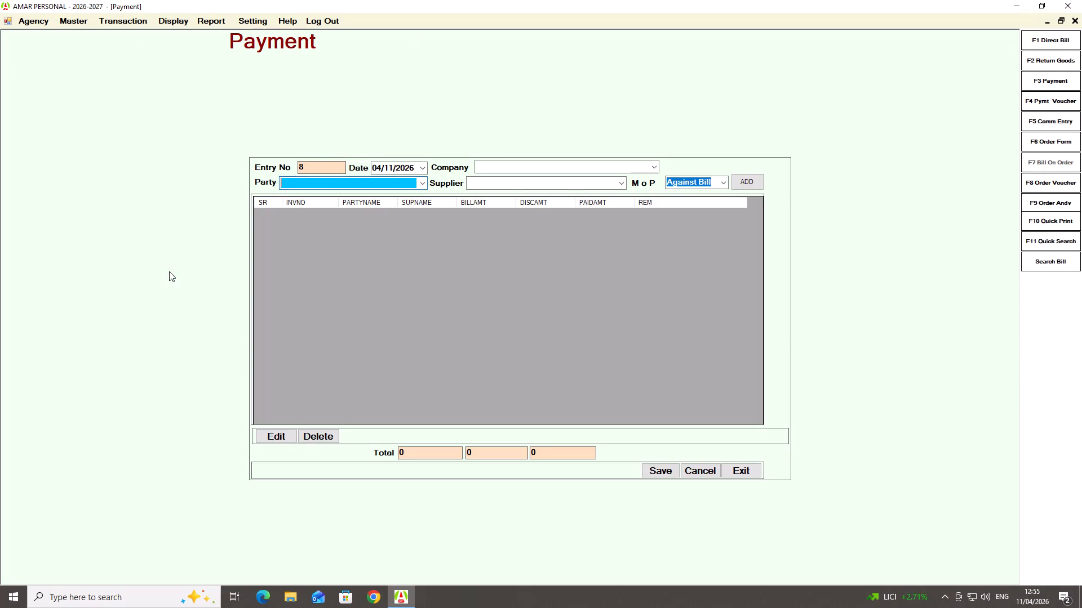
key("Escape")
Generate and save the payment voucher for supplier KARTIK CREATION for the period 01/04/2026 to 31/03/2027, with DD commission 0.
key("F4")
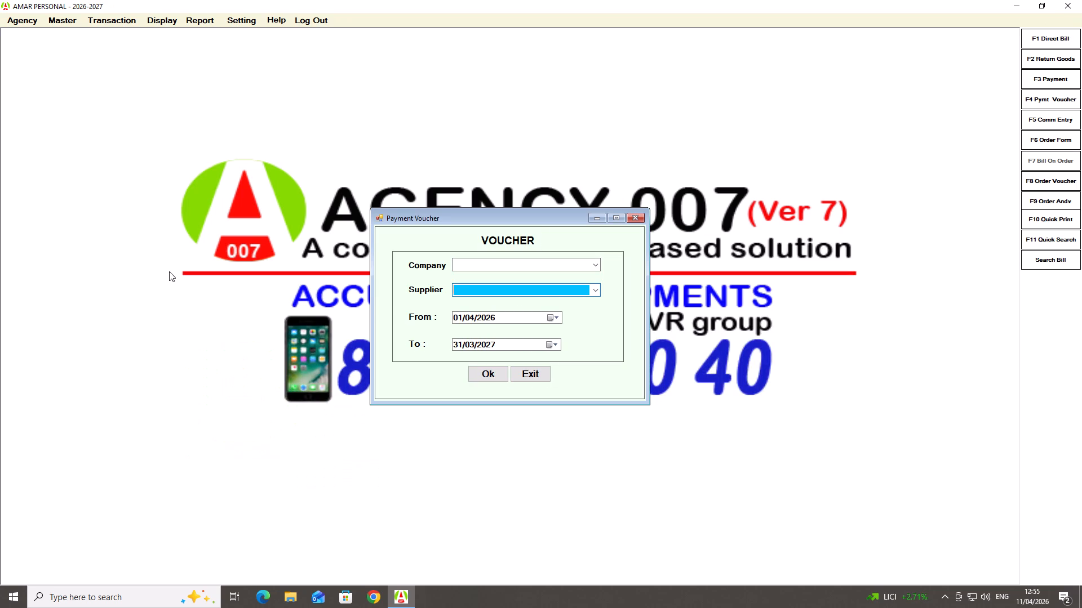
type("kar")
key("Down")
key("Return")
key("Return")
key("Return")
key("Return")
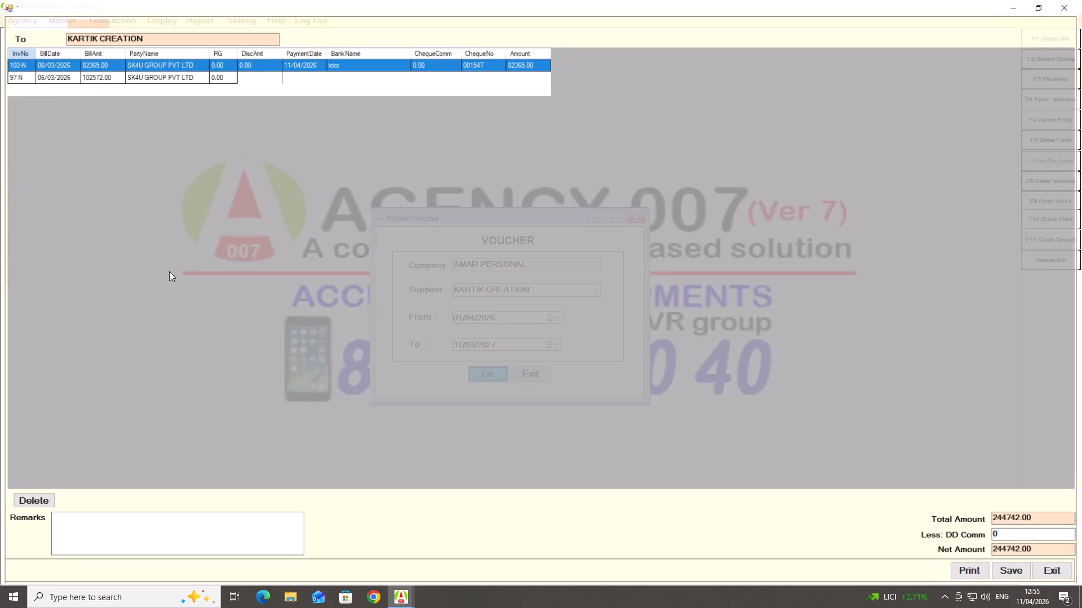
left_click(1013, 576)
key("Escape")
Set up the partywise pending payment report for SK4U GROUP PVT LTD, datewise, from 01/04/2026 to 31/03/2027.
left_click(189, 20)
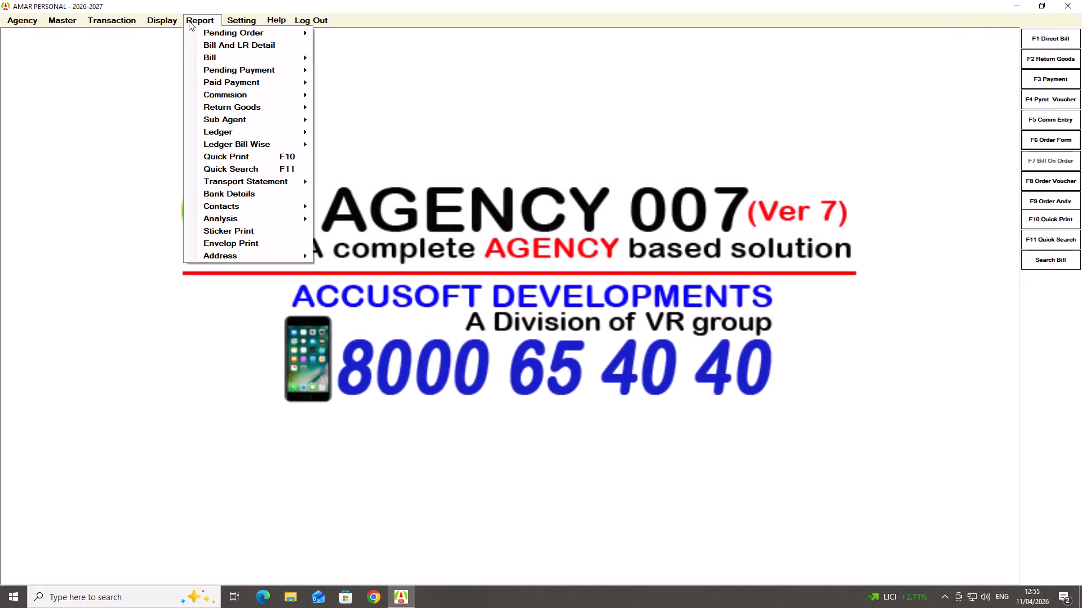
left_click(210, 73)
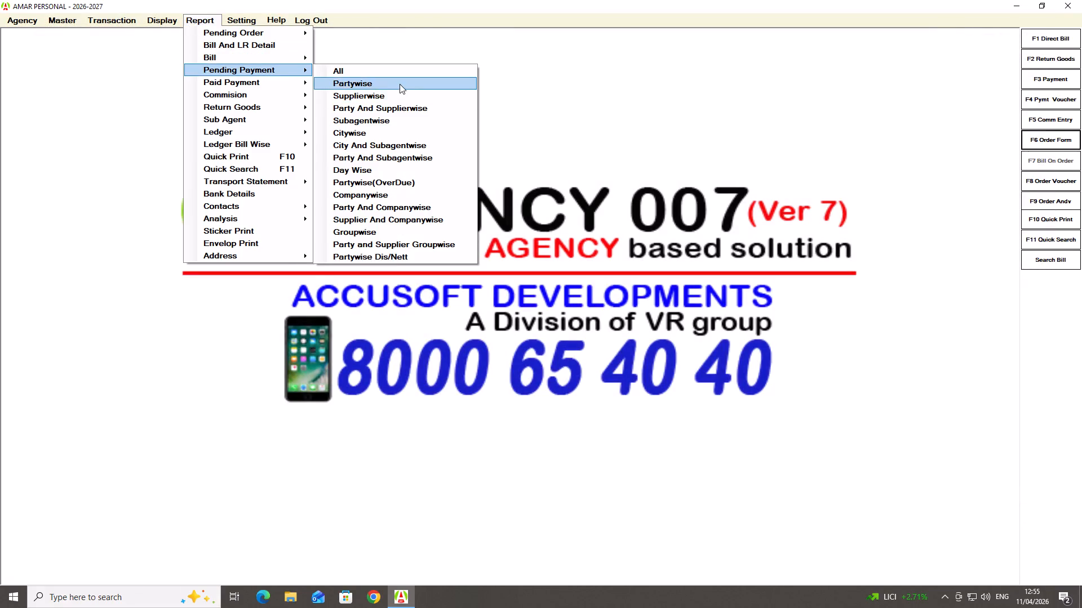
left_click(400, 84)
key("Return")
key("Return")
key("Return")
key("Return")
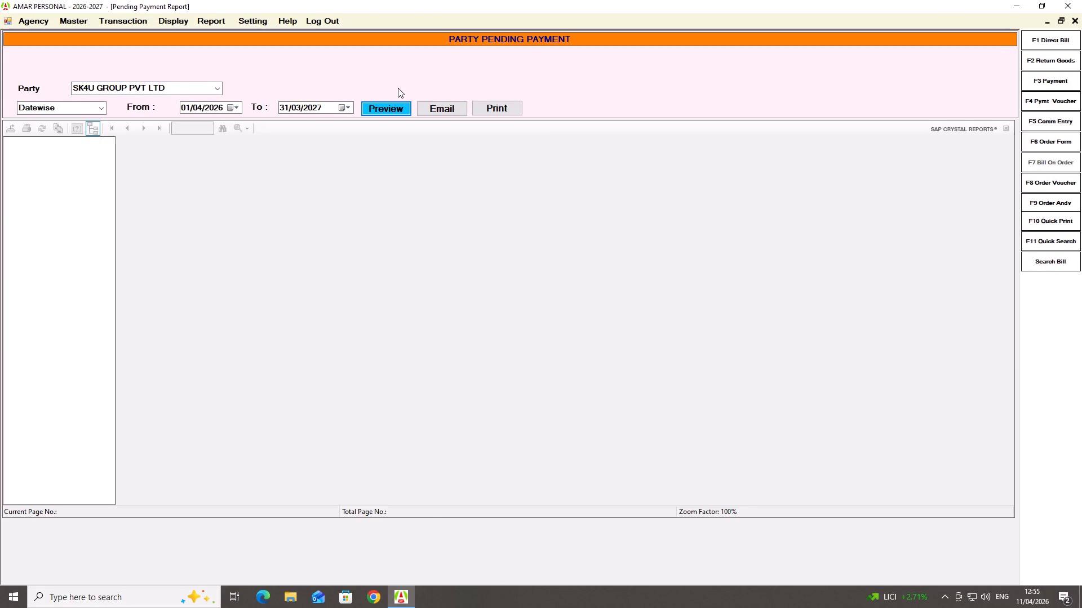
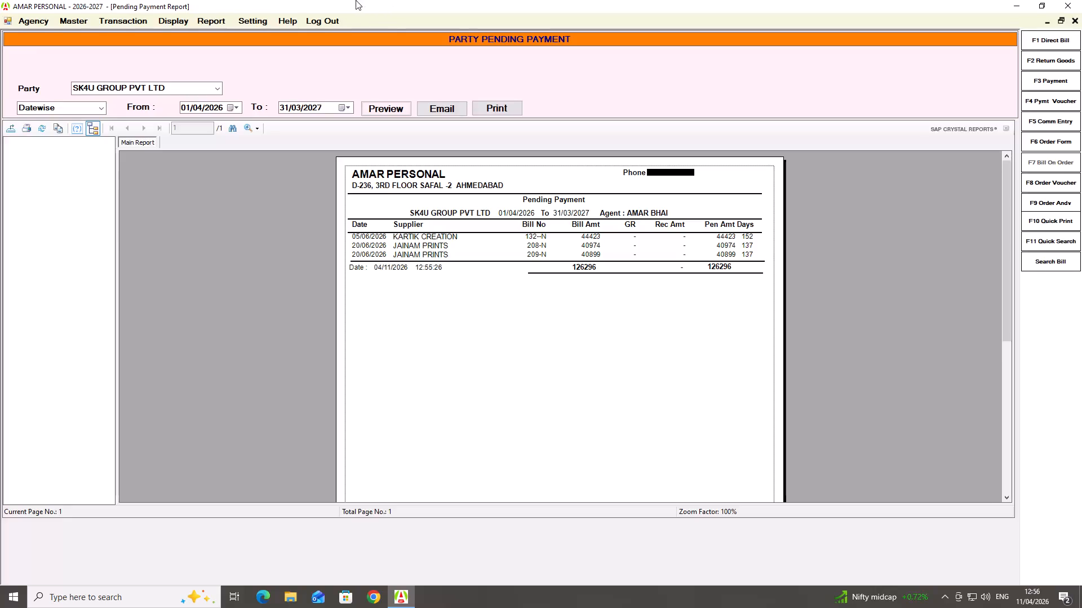
Reopen the party pending payment report and preview it datewise for SK4U GROUP PVT LTD from 01/04/2026 to 31/03/2027.
left_click(207, 20)
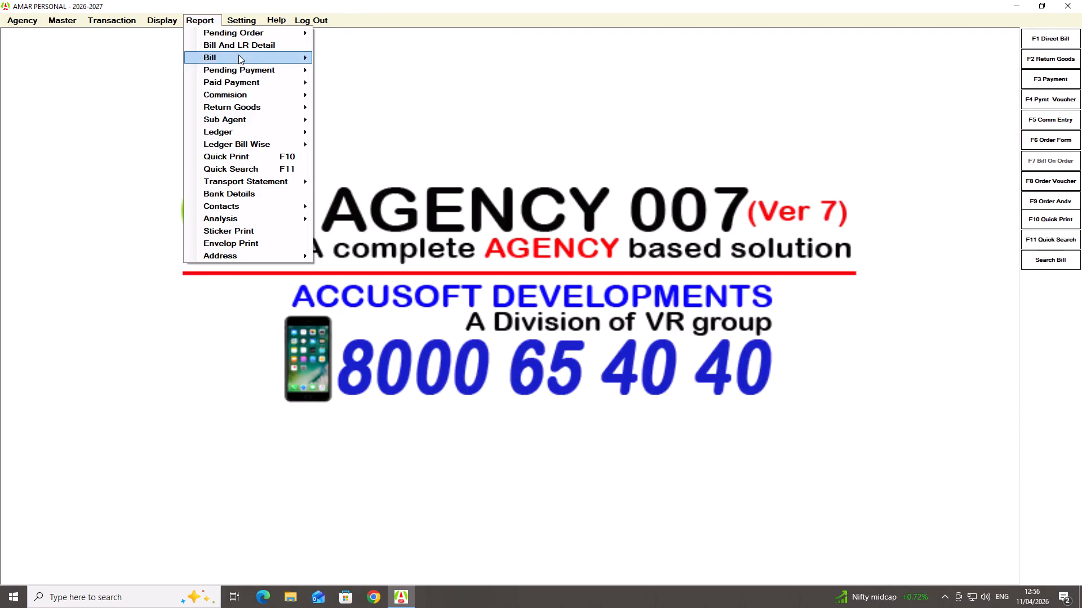
left_click(249, 68)
left_click(344, 86)
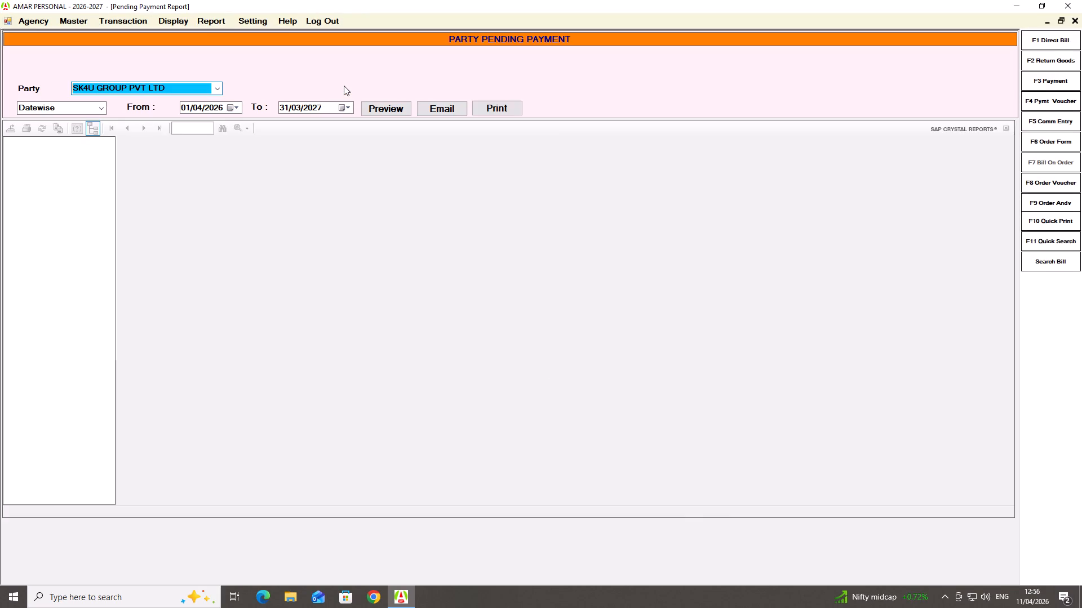
left_click(390, 115)
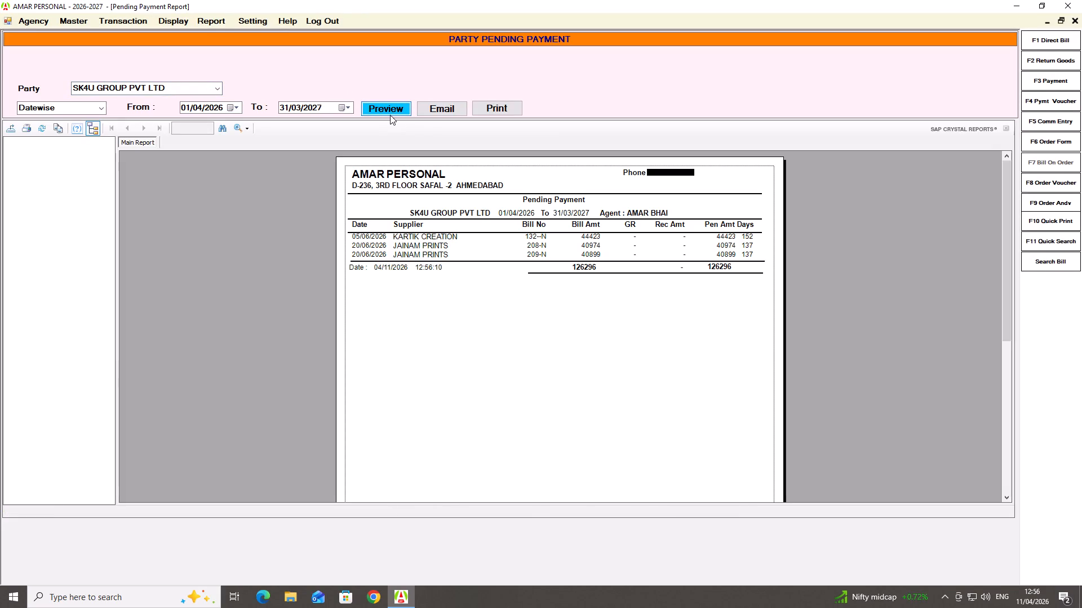
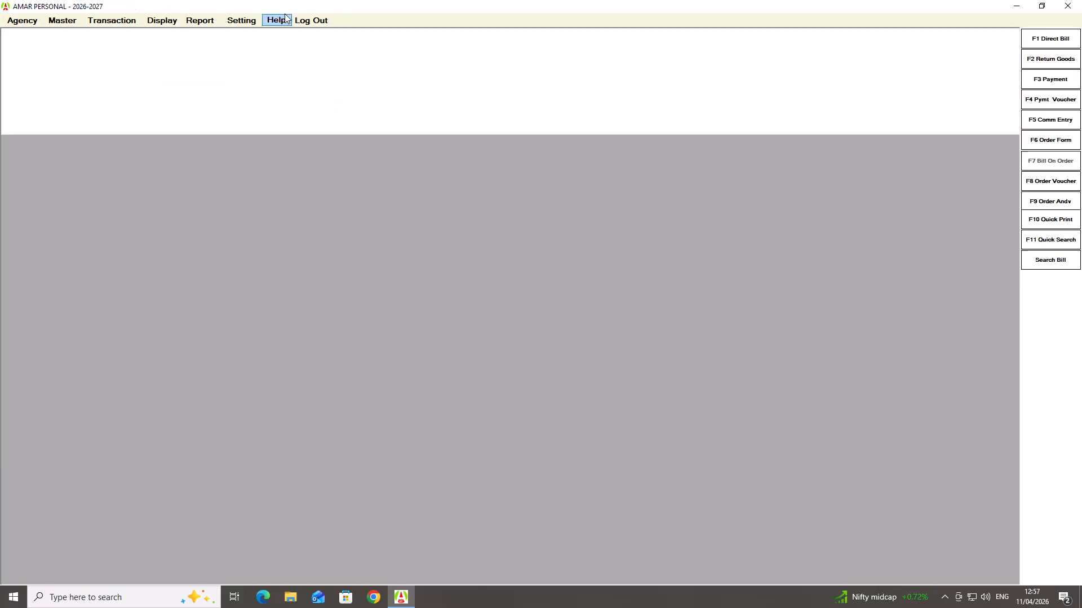
Preview the partywise bill report by entry date from 01/04/2026 to 31/03/2027, leaving the party blank.
left_click(196, 16)
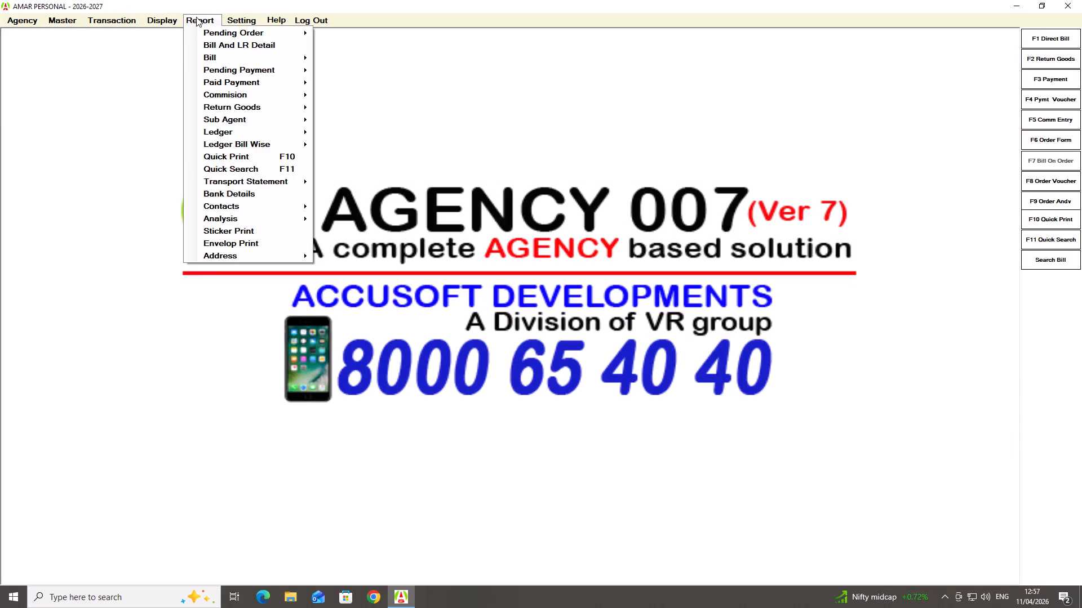
left_click(234, 68)
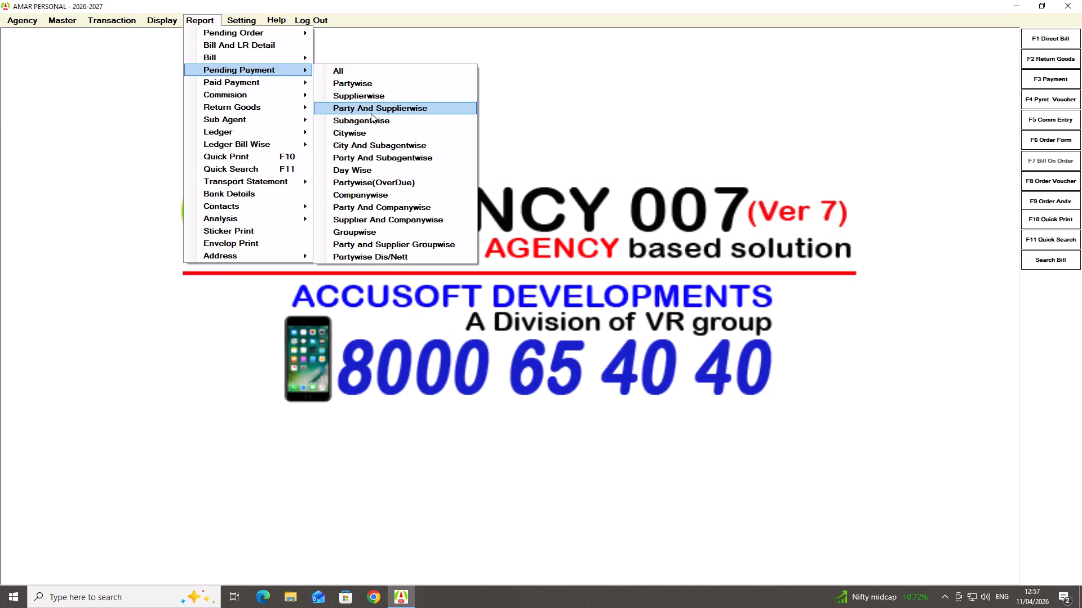
left_click(266, 60)
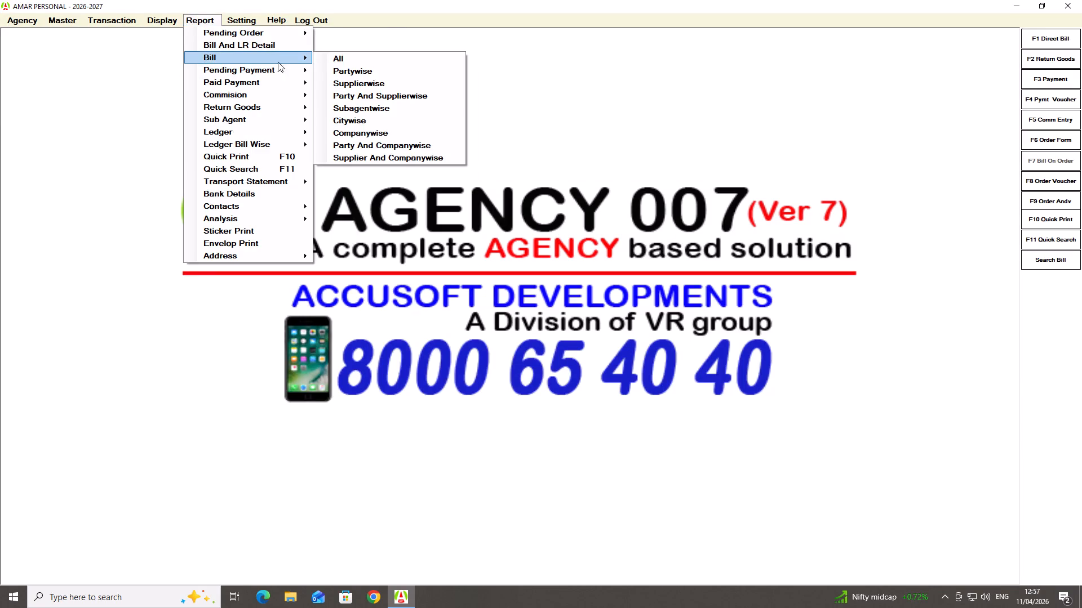
left_click(392, 66)
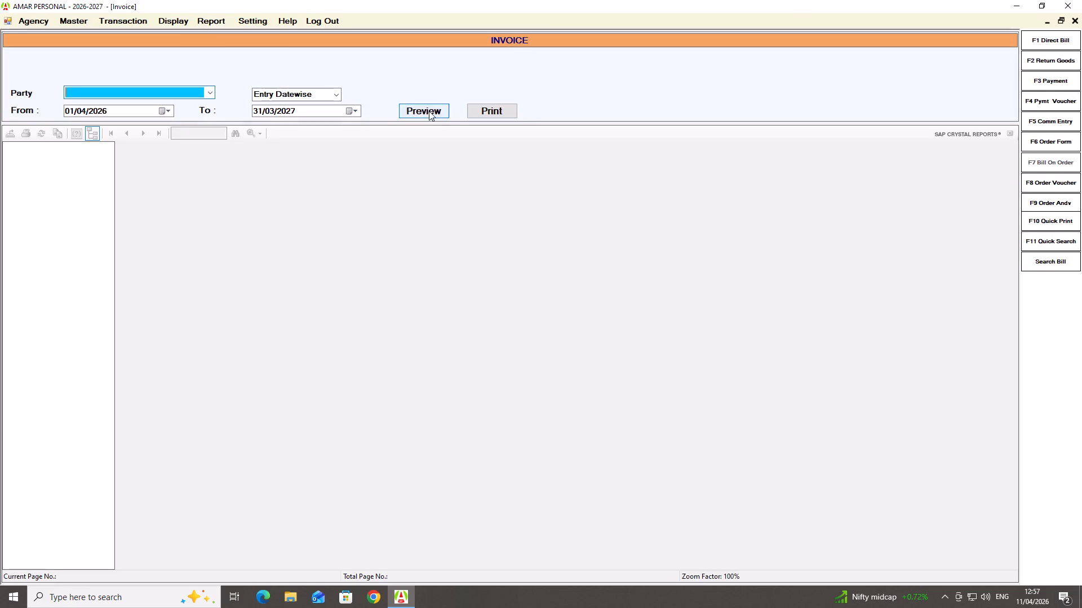
left_click(431, 114)
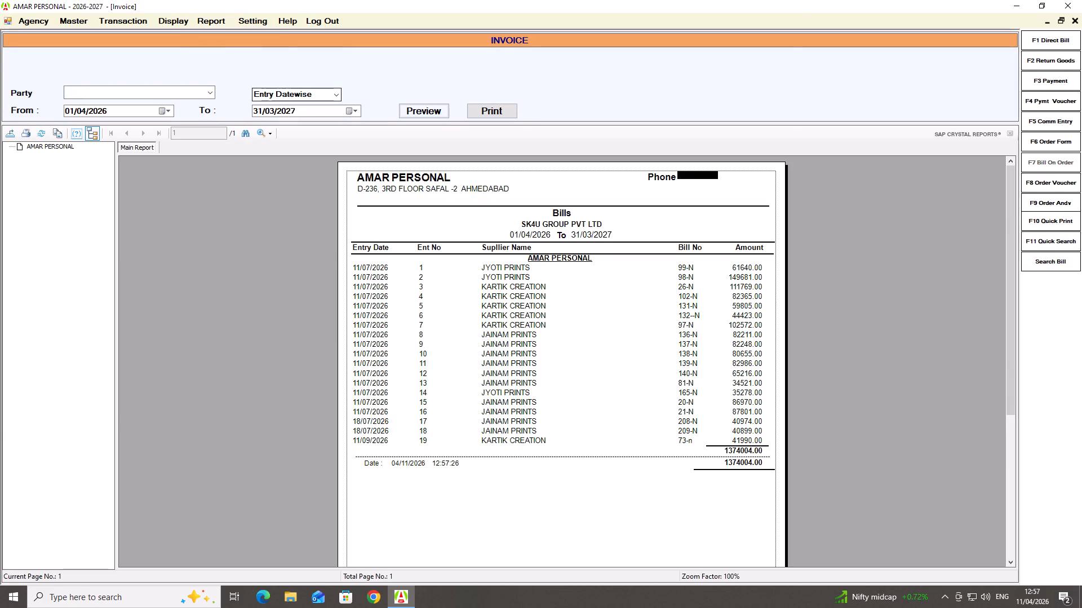
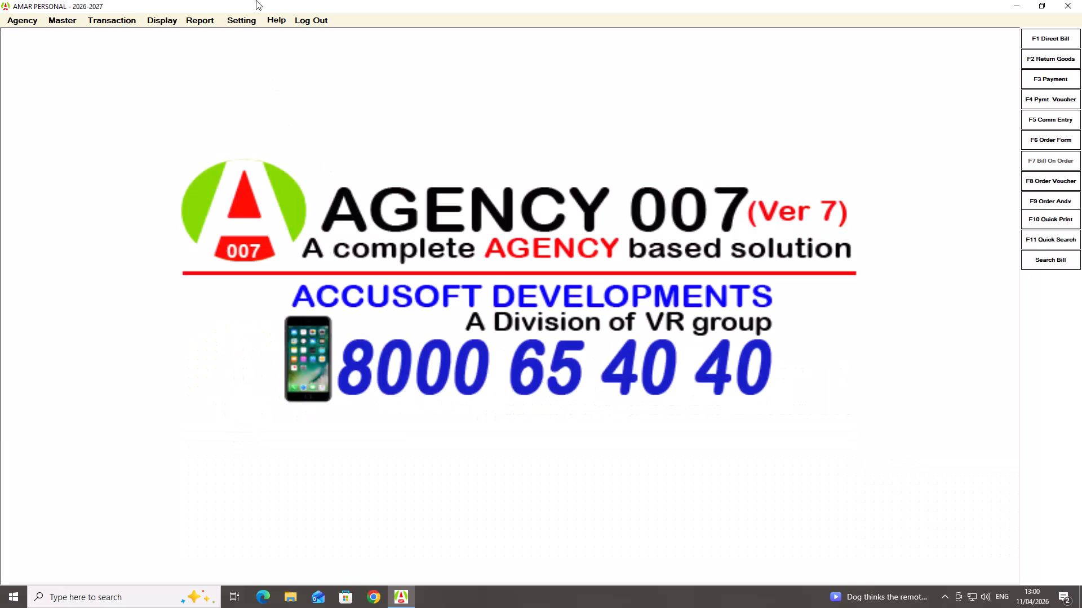
Preview the partywise pending payment report for SK4U GROUP PVT LTD from 01/04/2026 to 31/03/2027, and close it after checking.
left_click(198, 16)
left_click(219, 68)
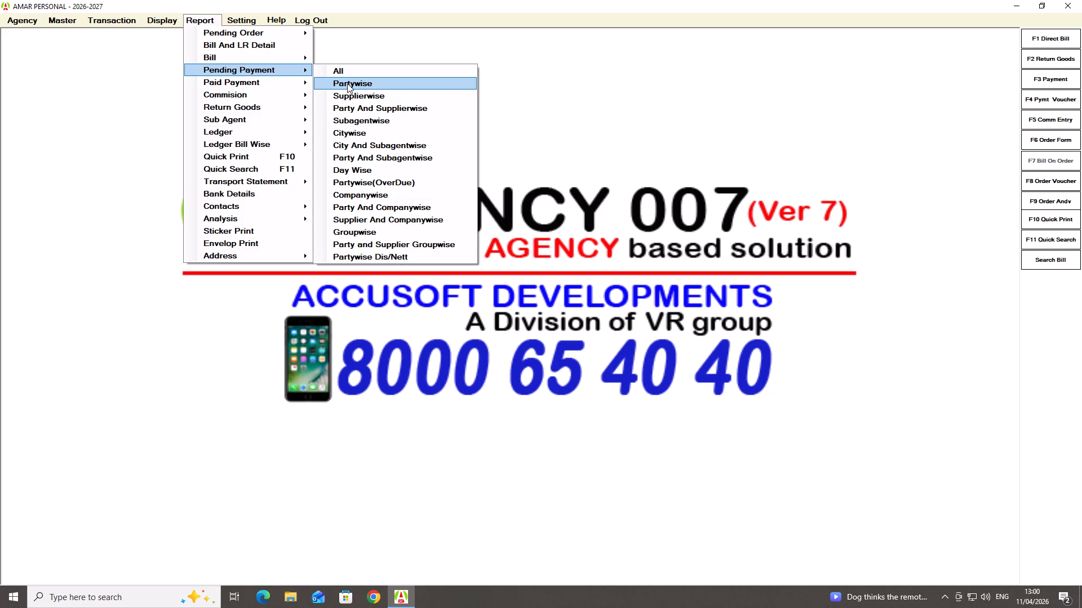
left_click(350, 84)
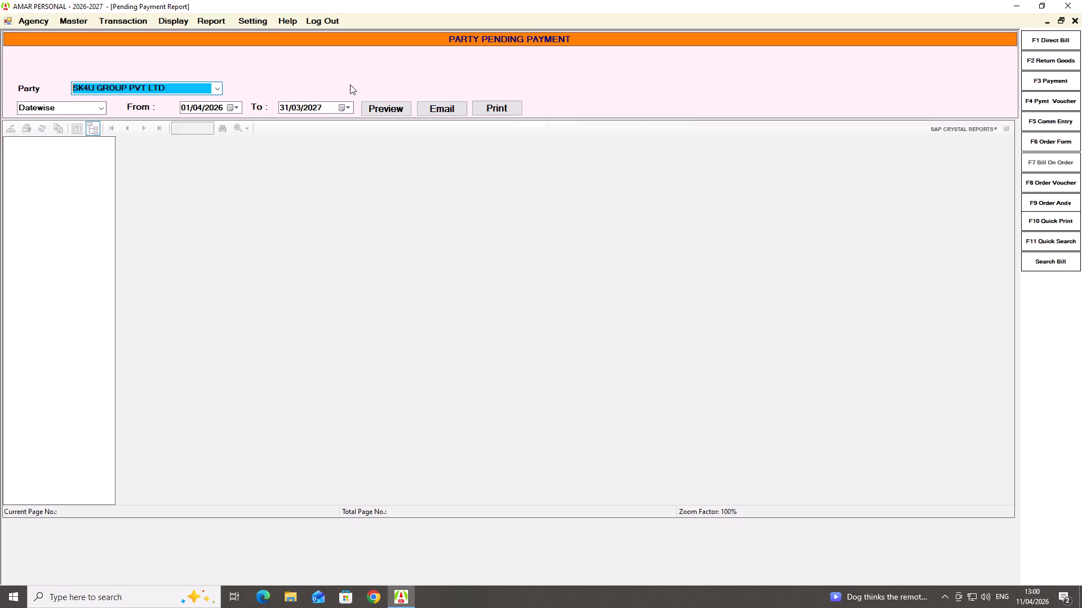
left_click(399, 117)
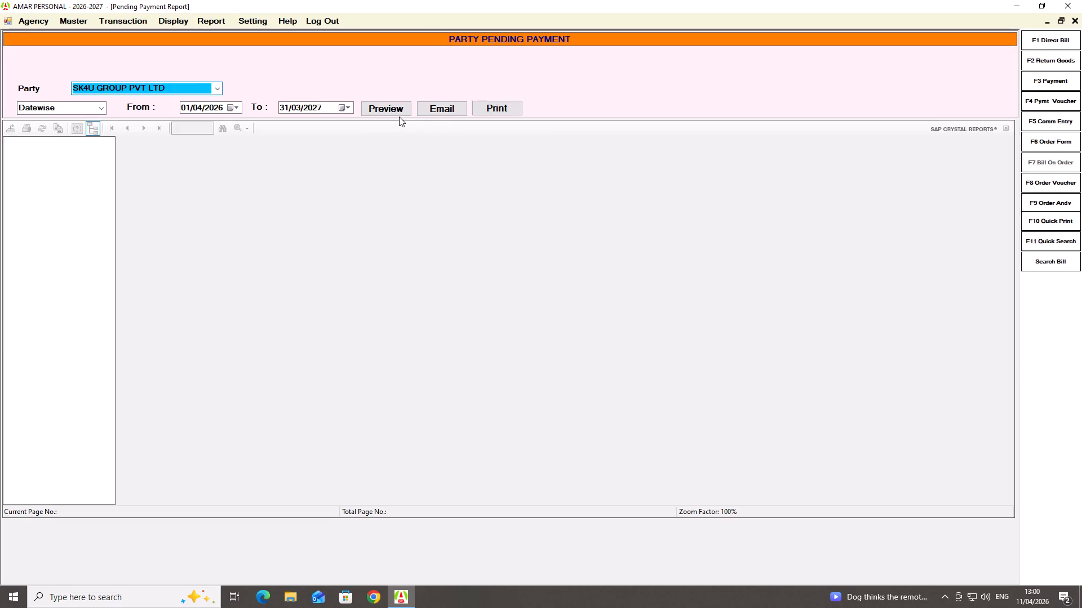
left_click(397, 114)
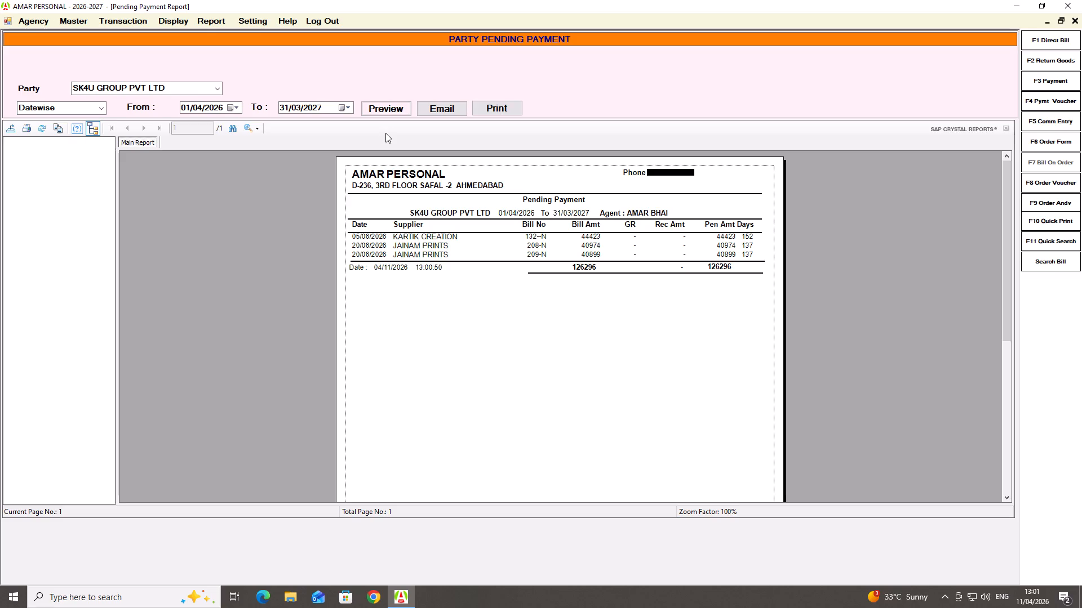
key("space")
key("space")
key("Escape")
Start a new direct bill with supplier KARTIK CREATION and party SK4U GROUP PVT LTD, keeping the default sub-agent and transport.
key("F1")
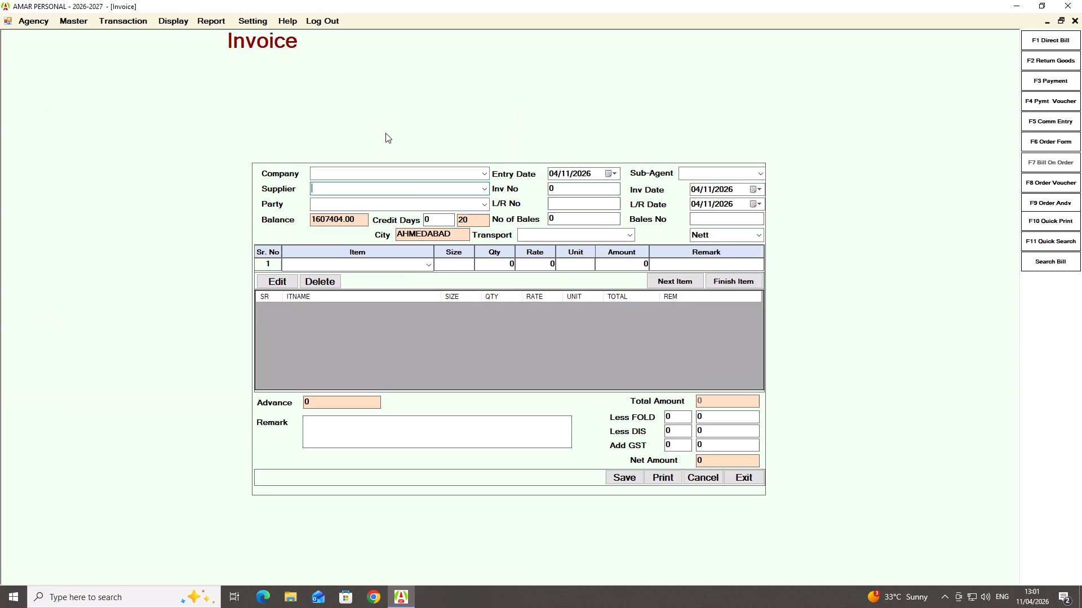
key("space")
key("space")
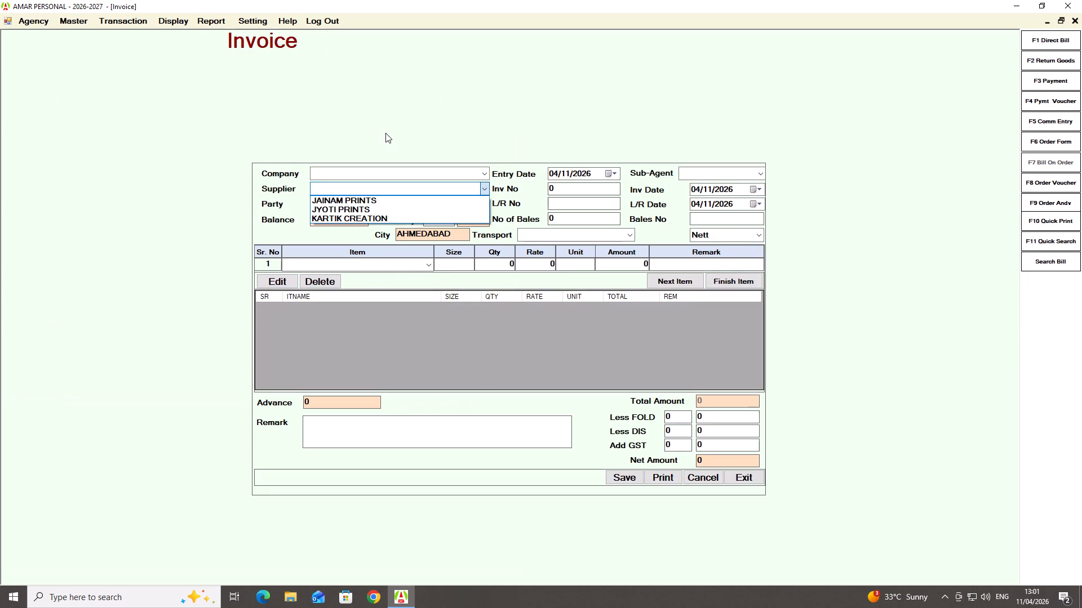
type("kar")
key("Down")
key("Down")
key("Down")
key("Return")
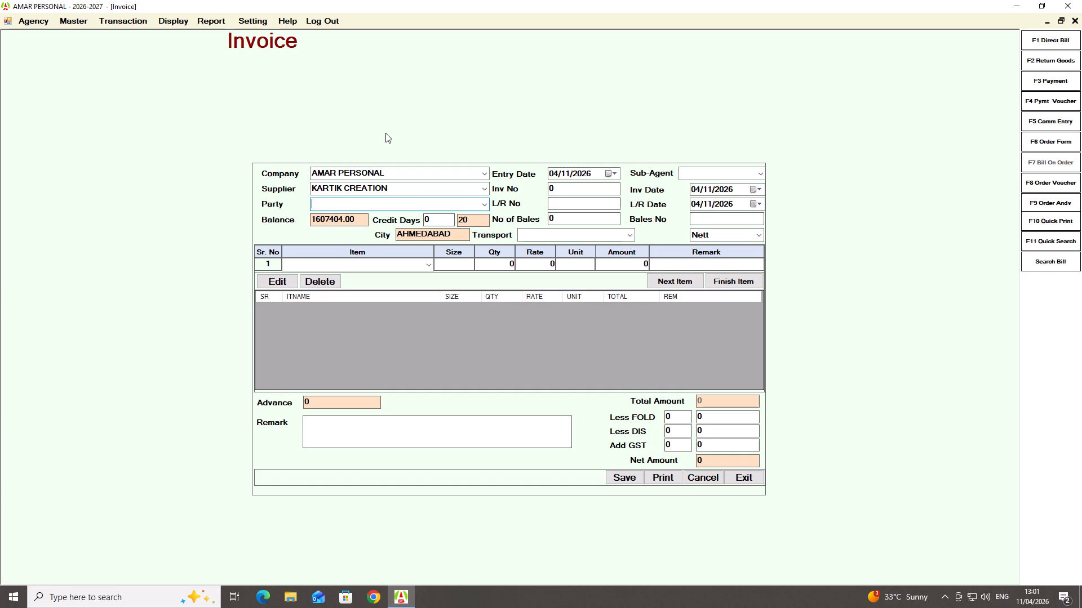
type("sk")
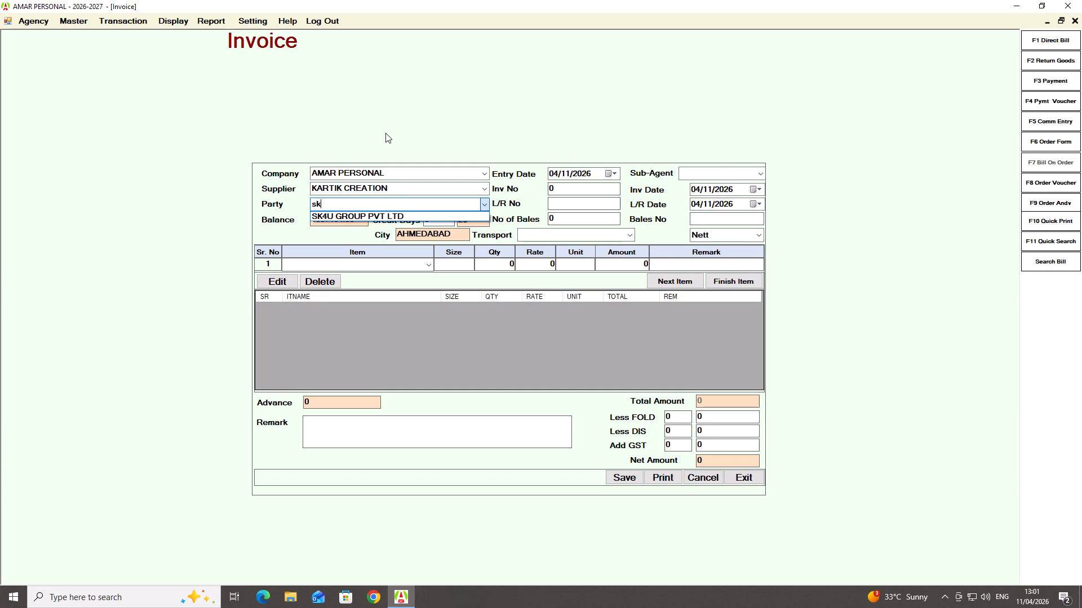
key("Down")
key("Return")
key("Return")
key("Return")
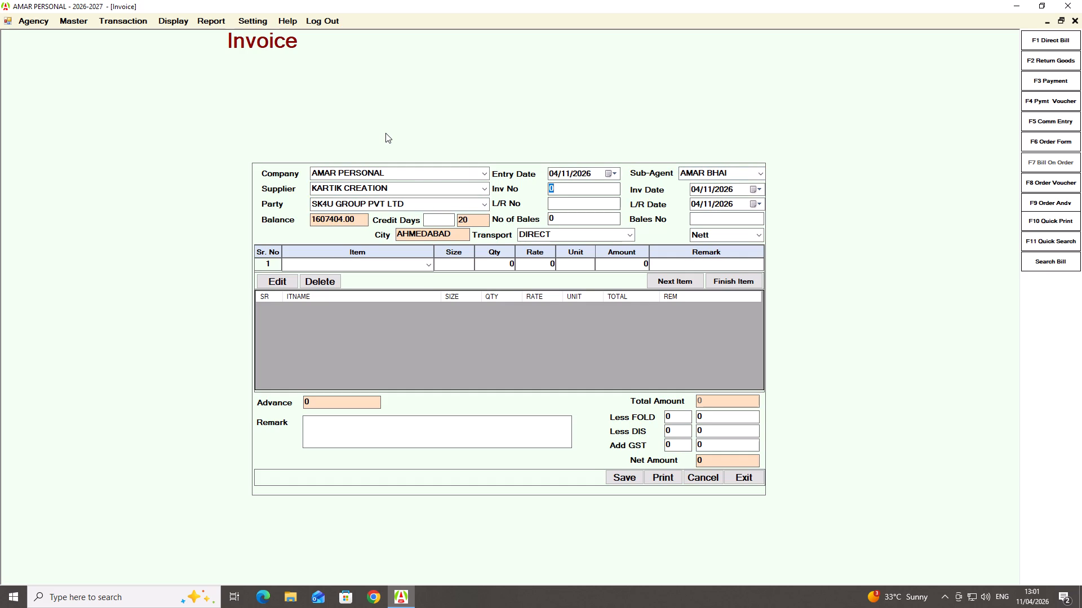
Enter invoice number 147-n and set both the invoice date and the L/R date to 06/06/2026.
type("147")
key("minus")
key("n")
key("Return")
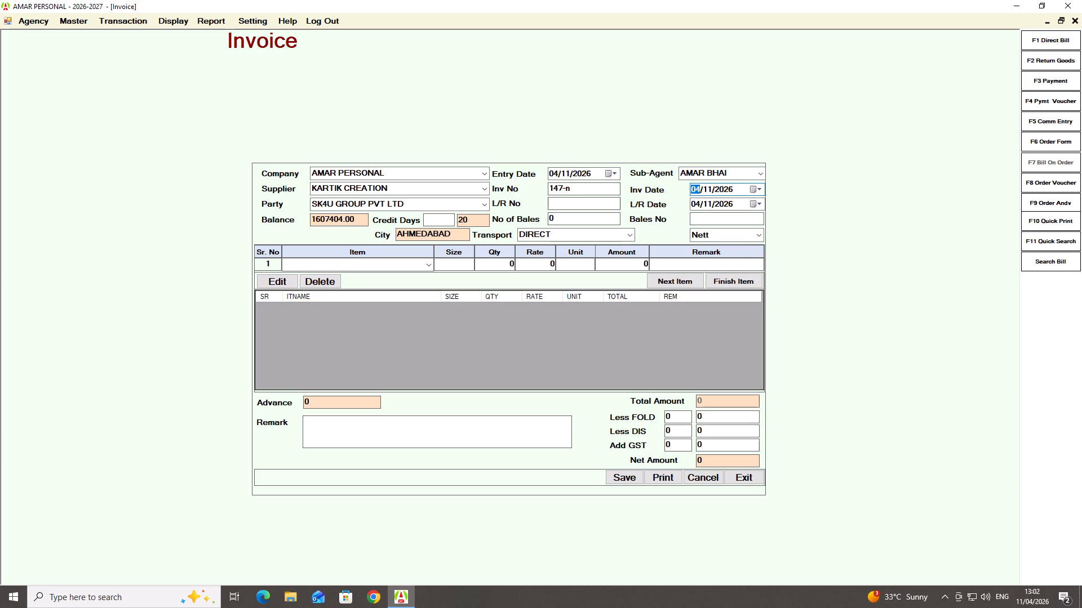
key("6")
key("Right")
key("6")
key("Return")
key("Return")
key("6")
key("Right")
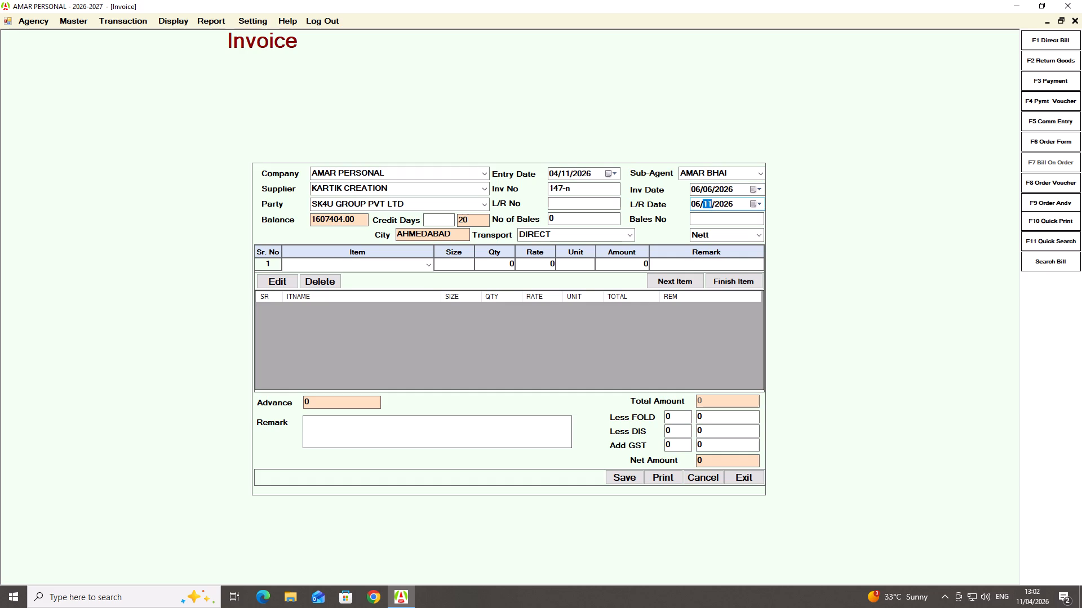
key("6")
key("Return")
key("Return")
key("Return")
key("Return")
key("Return")
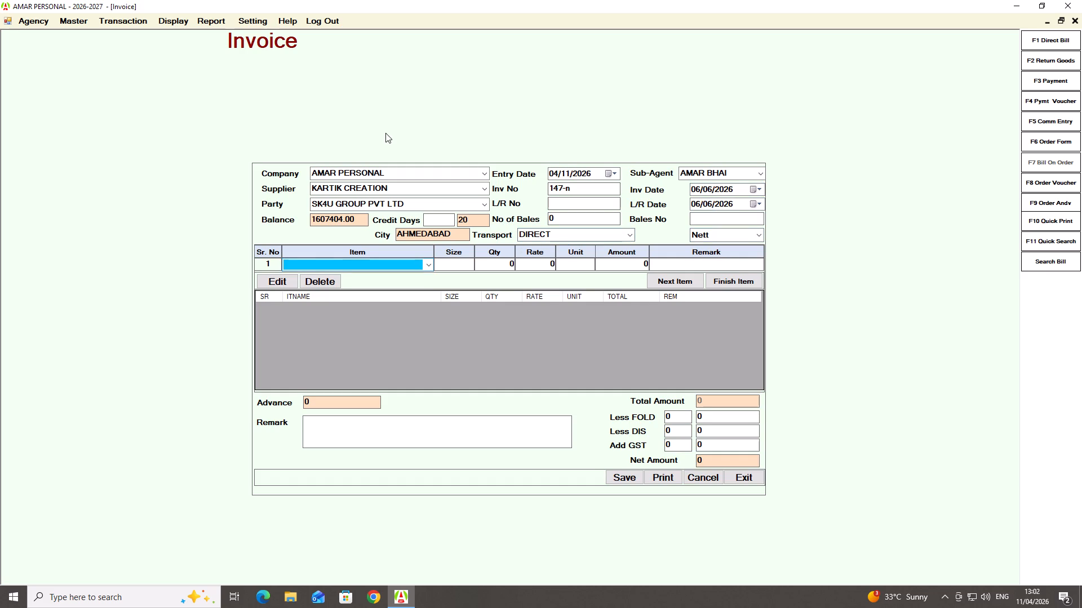
Add the first bill item DIRECT with quantity 252.2 and rate 99.
key("Down")
key("Return")
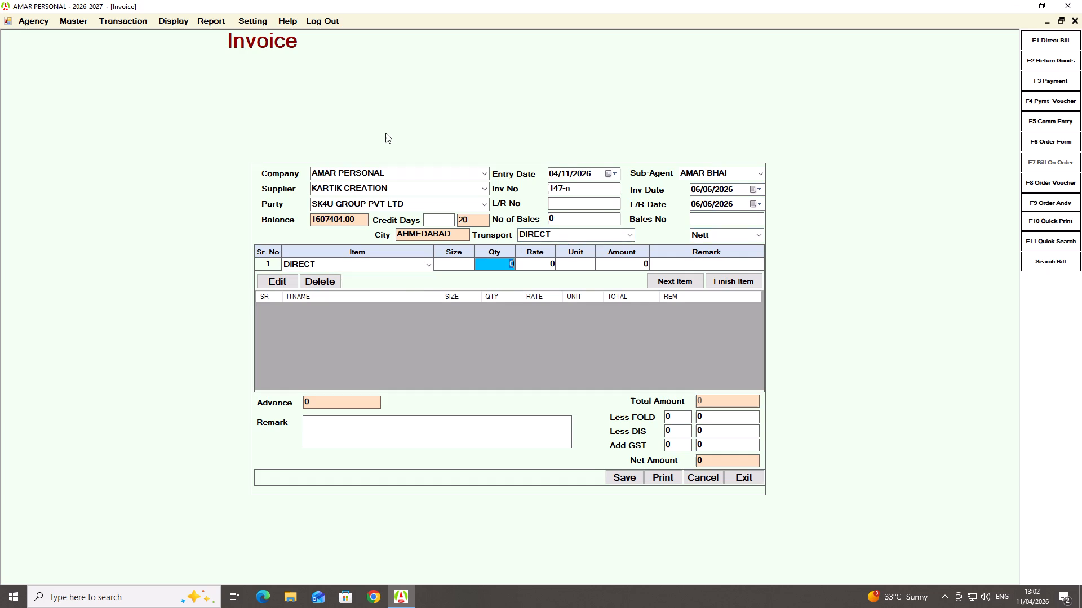
type("252.2")
key("Return")
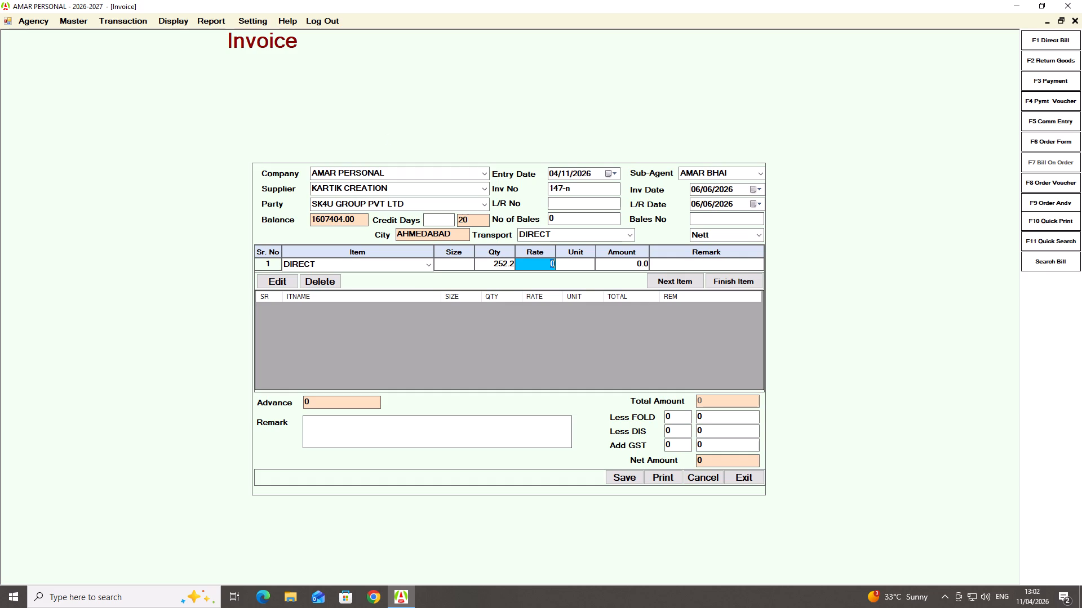
type("99")
key("Return")
key("Return")
key("Return")
key("Return")
key("Return")
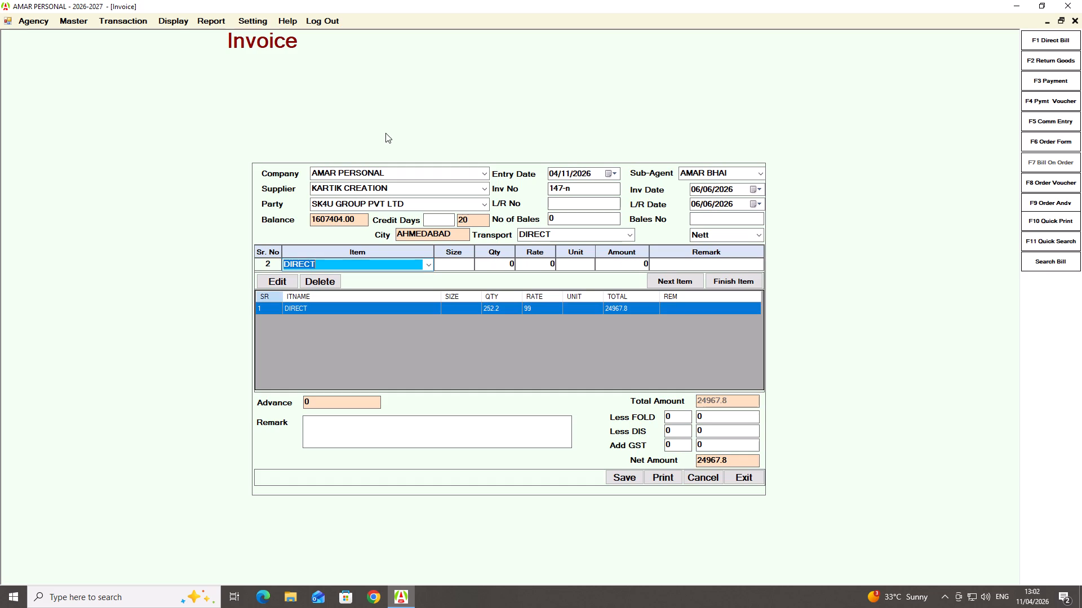
Add a second DIRECT item with quantity 203.7 and rate 69, and finish the item list.
type("203.7")
key("Return")
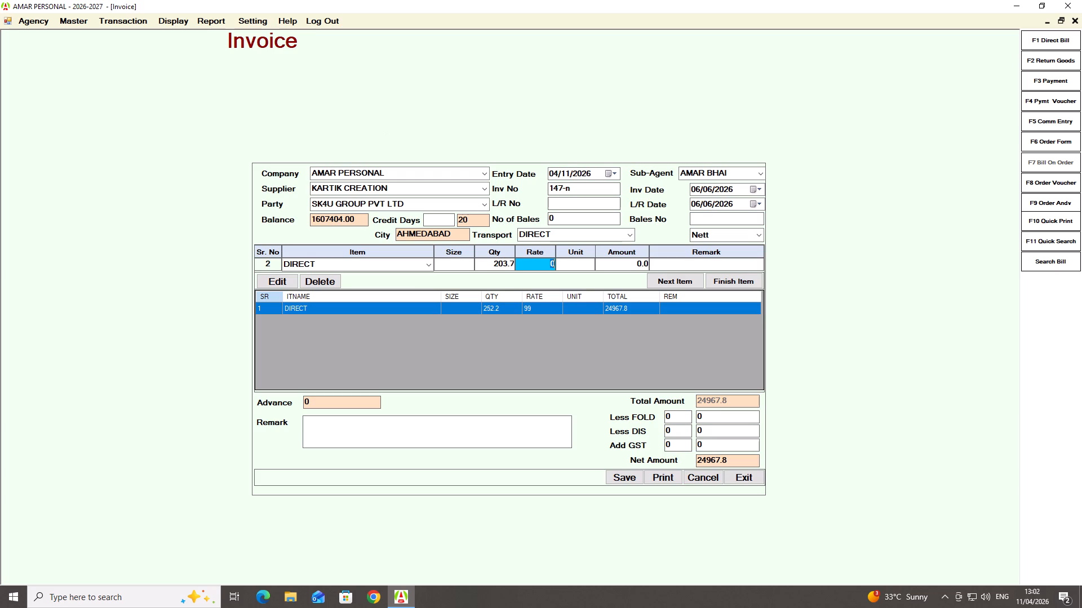
type("69")
key("Return")
key("Return")
key("Return")
key("Right")
key("Return")
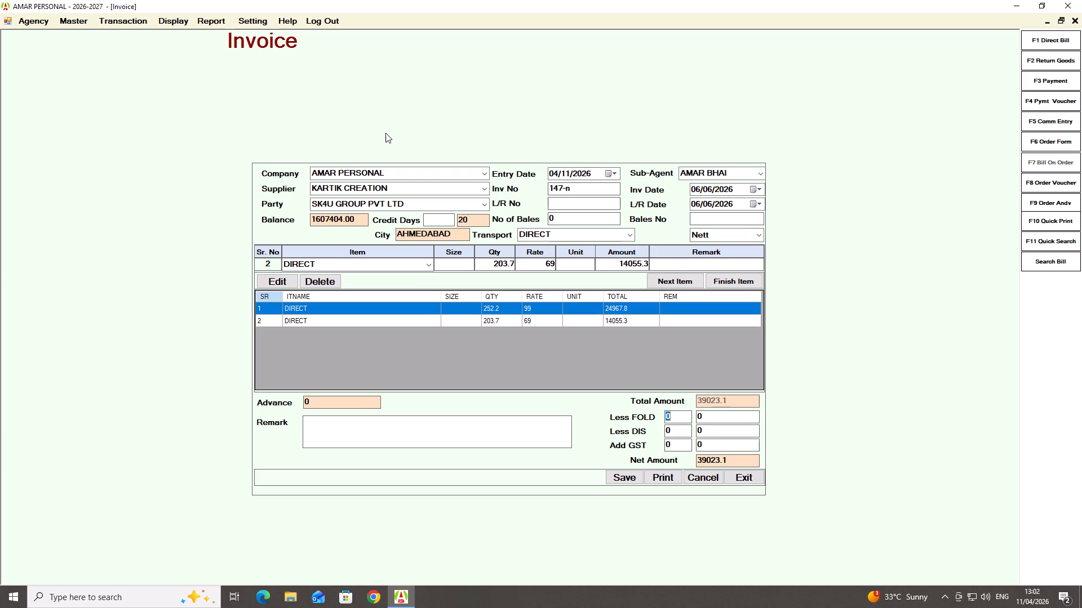
Leave fold and discount at 0, add 5% GST, and adjust the GST amount to 1950.9.
key("Return")
key("Return")
key("Return")
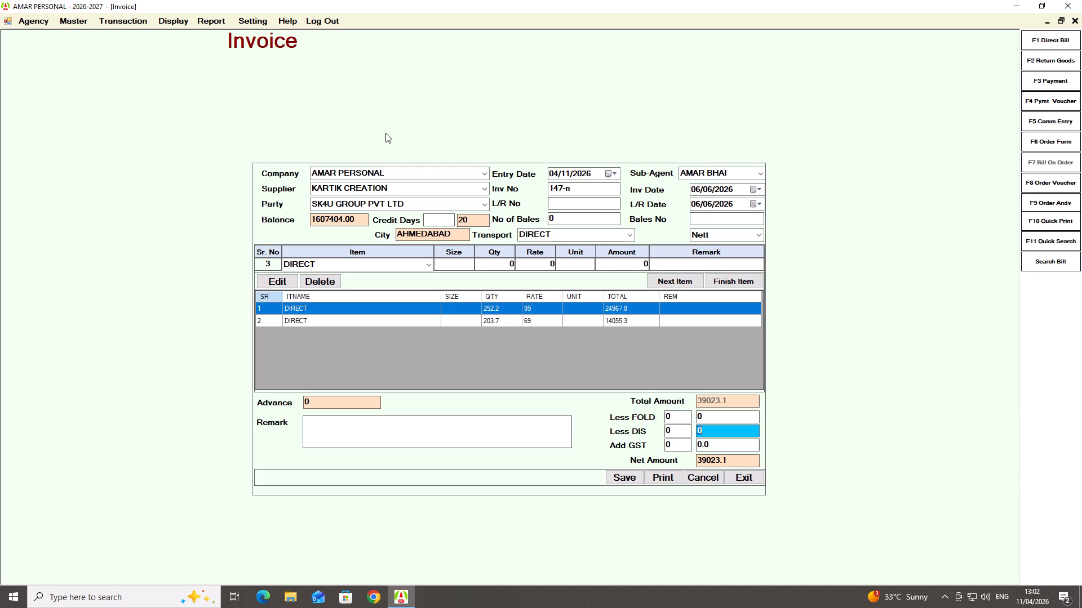
key("Return")
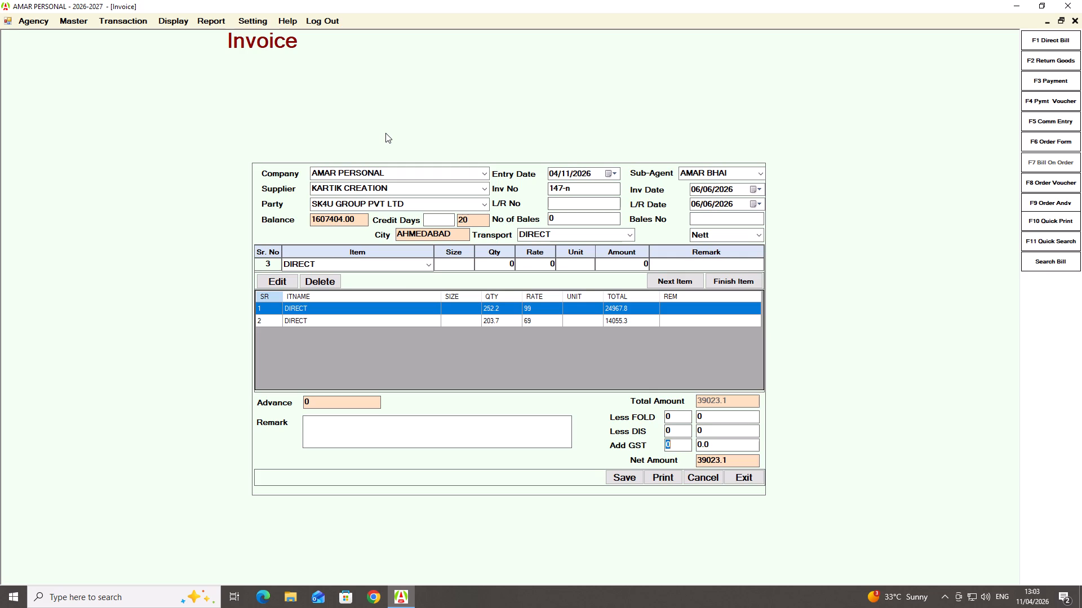
key("5")
key("Return")
key("Right")
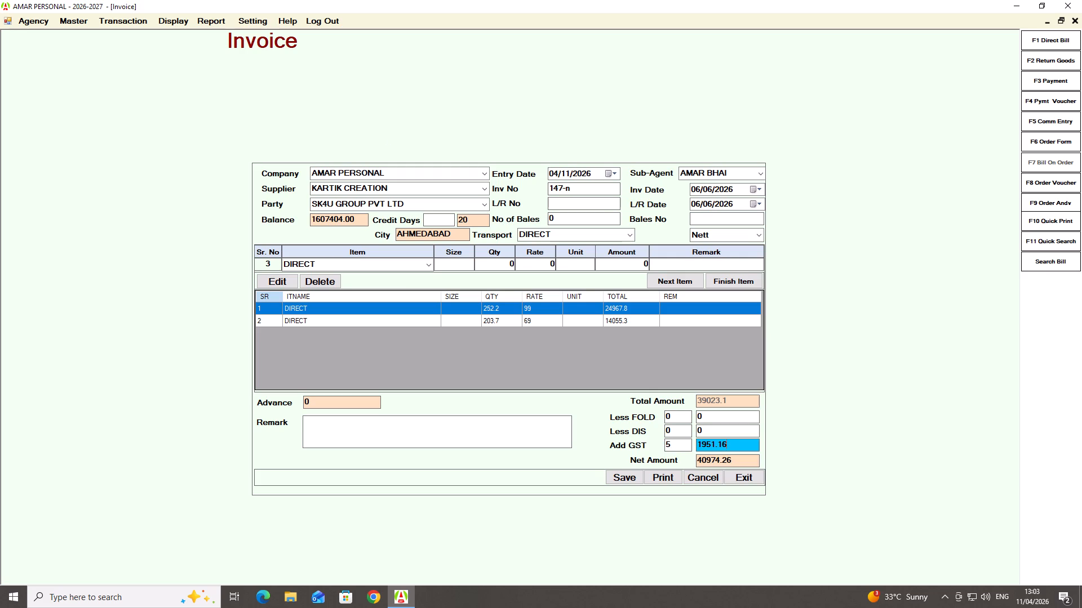
key("BackSpace")
key("BackSpace")
key("9")
key("Left")
key("Left")
key("BackSpace")
key("0")
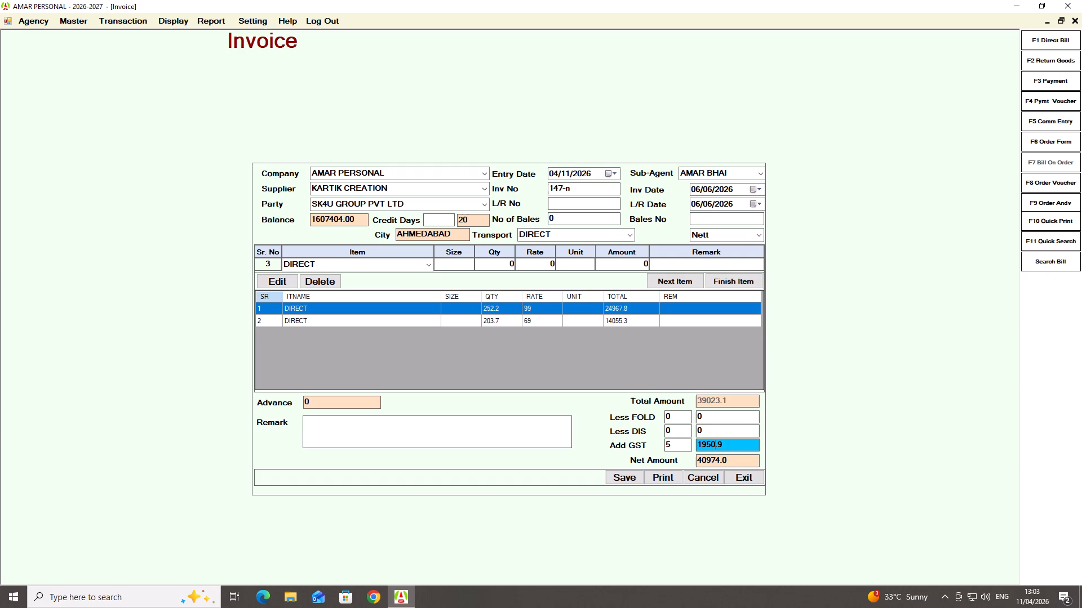
Correct the invoice number to 147-N with a capital N, save the bill, and close the invoice form.
left_click(585, 187)
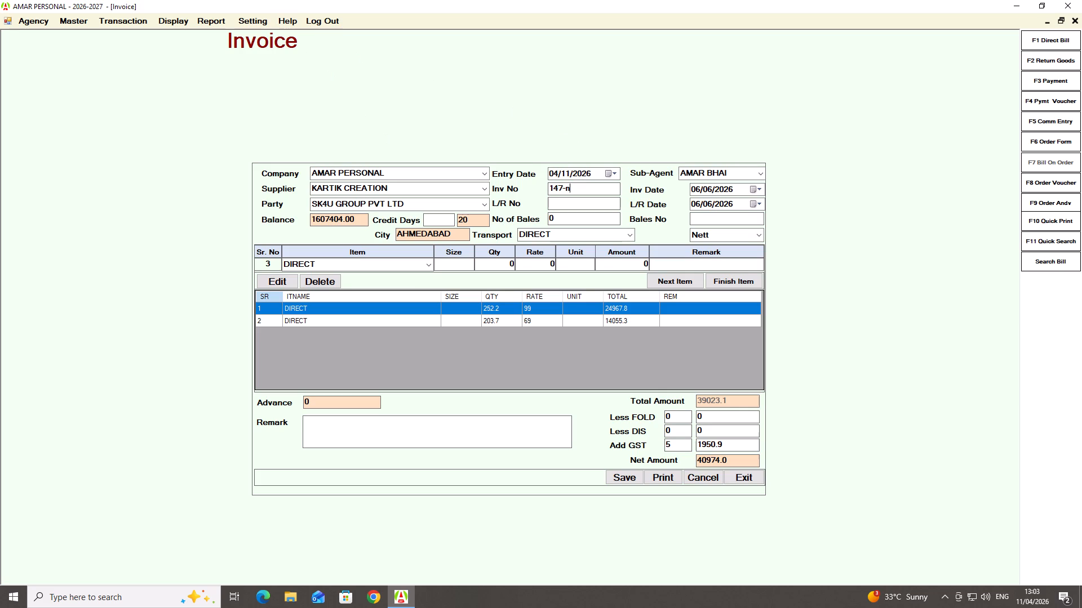
key("BackSpace")
key("shift+n")
left_click(624, 478)
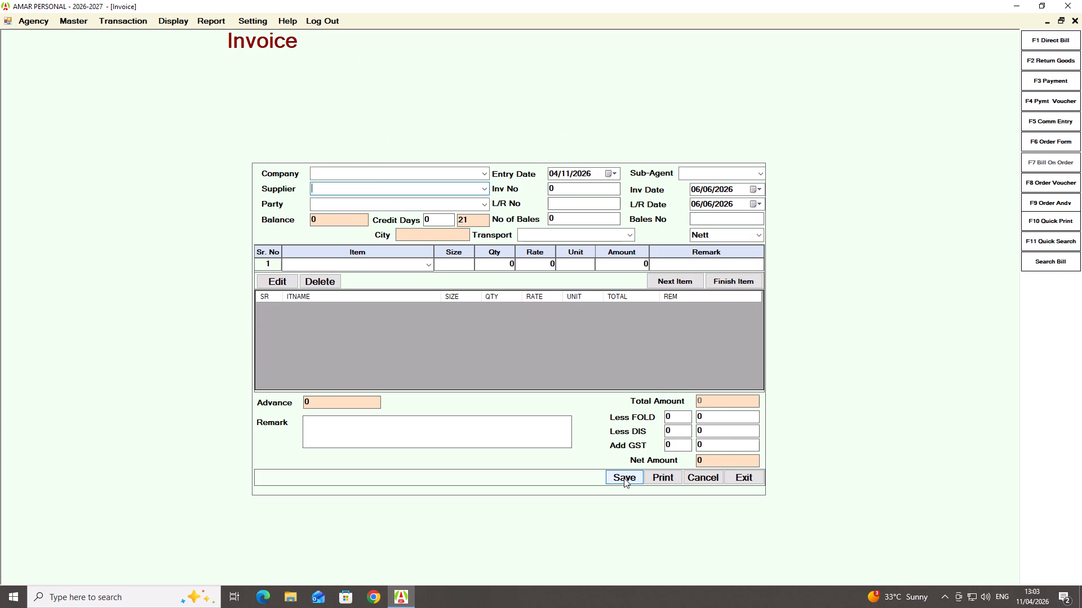
key("Escape")
Preview the pending payment report for all parties from 01/04/2026 to 31/03/2027.
left_click(190, 23)
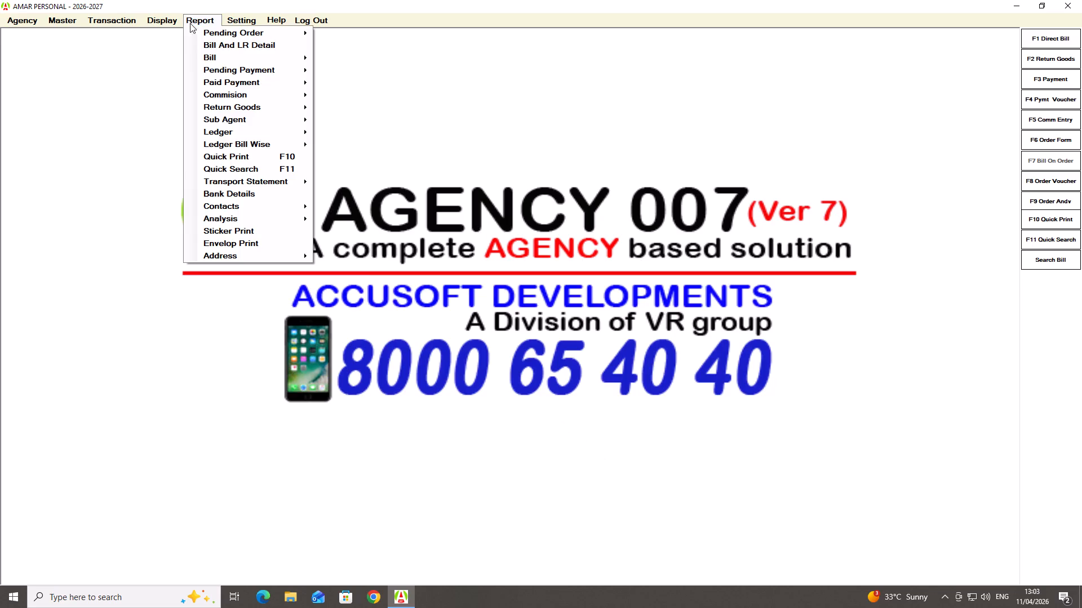
left_click(227, 72)
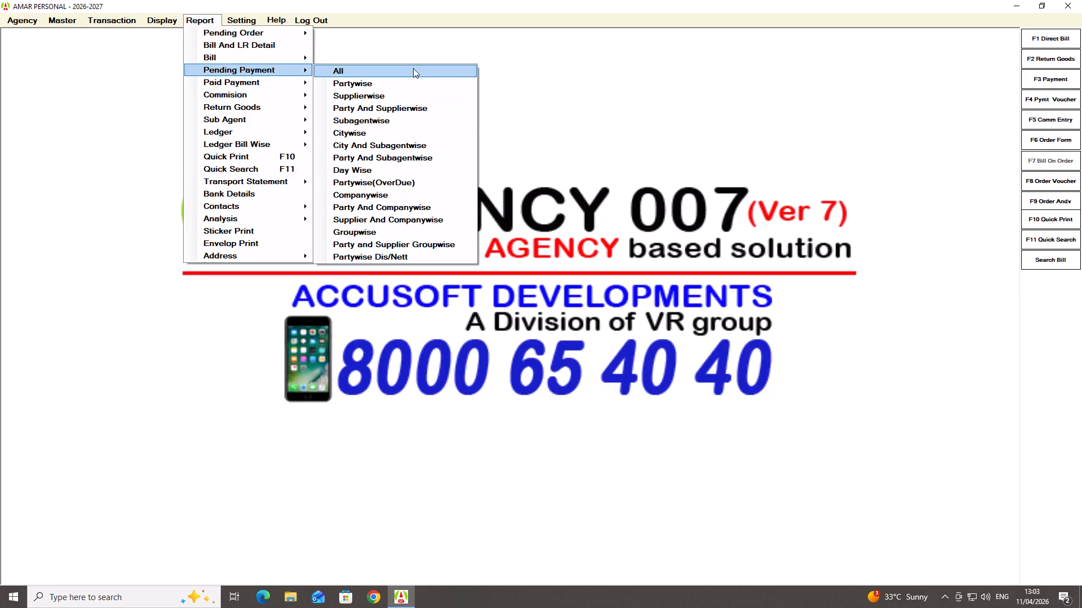
left_click(413, 65)
left_click(385, 108)
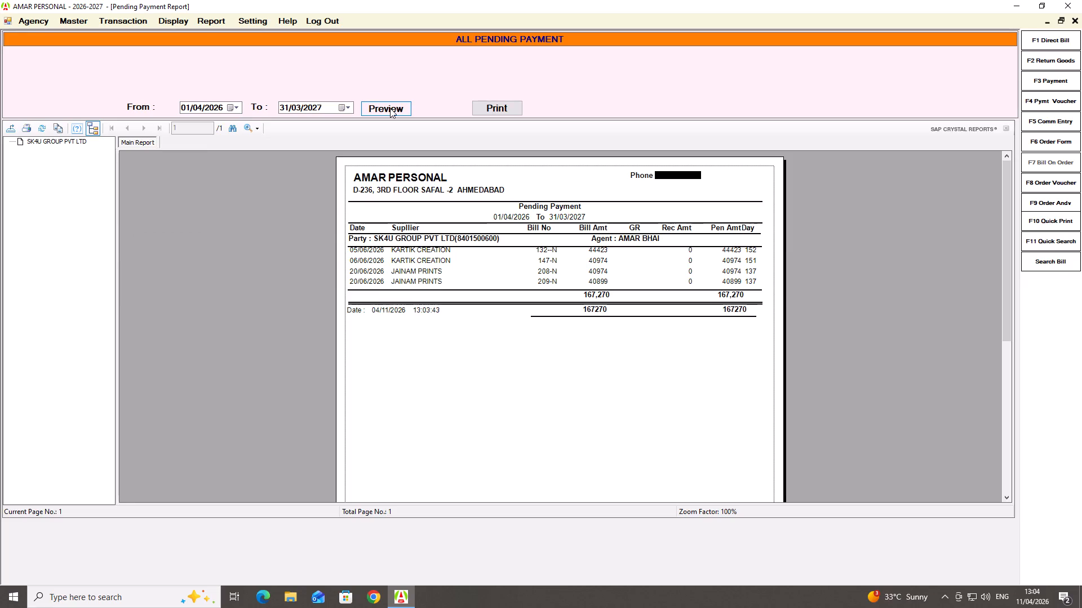
Close the pending payment report and preview the Supplier GST commission statement for JAINAM PRINTS from 01/04/2026 to 31/03/2027.
key("grave")
key("grave")
key("Escape")
left_click(202, 17)
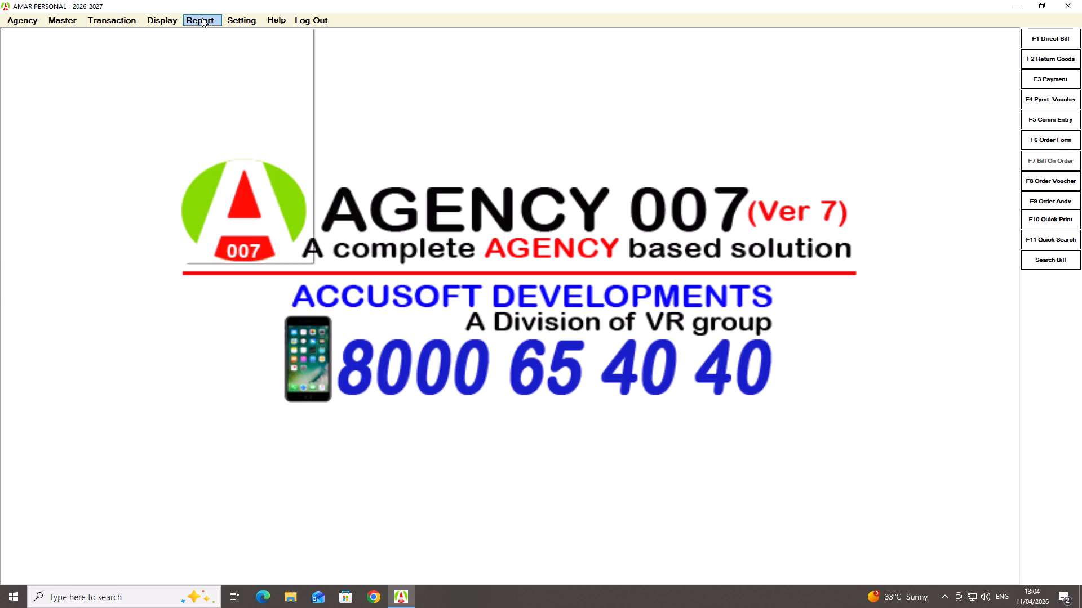
left_click(236, 88)
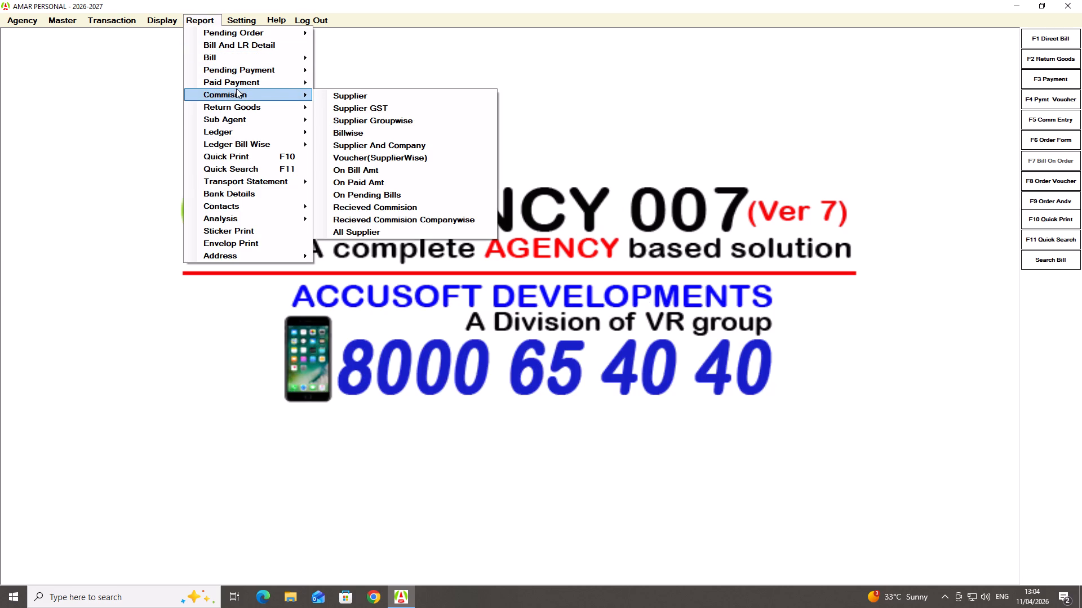
left_click(372, 111)
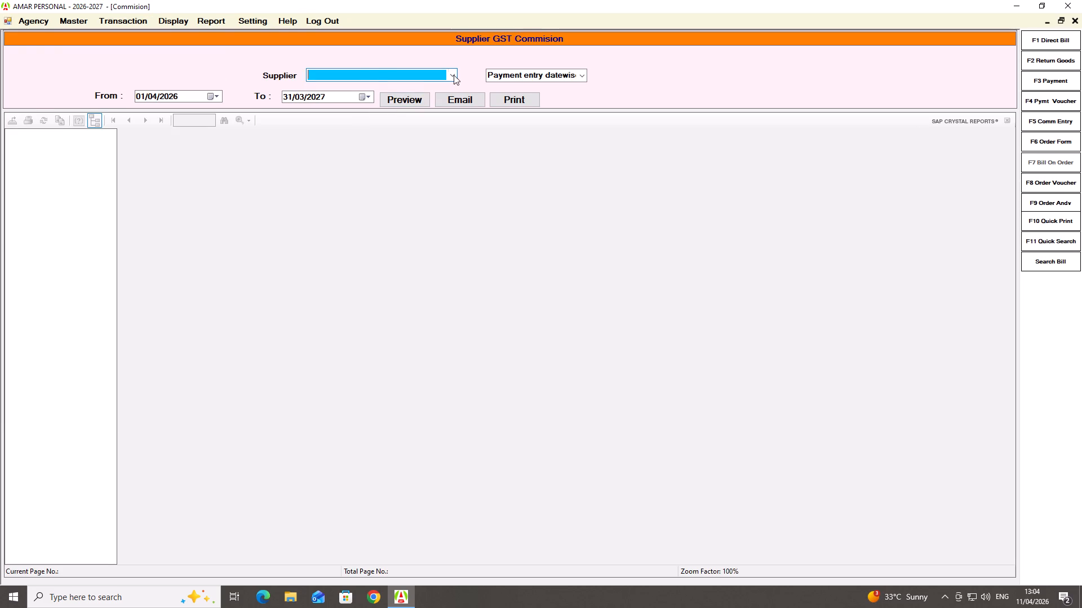
left_click(455, 75)
left_click(418, 87)
left_click(392, 99)
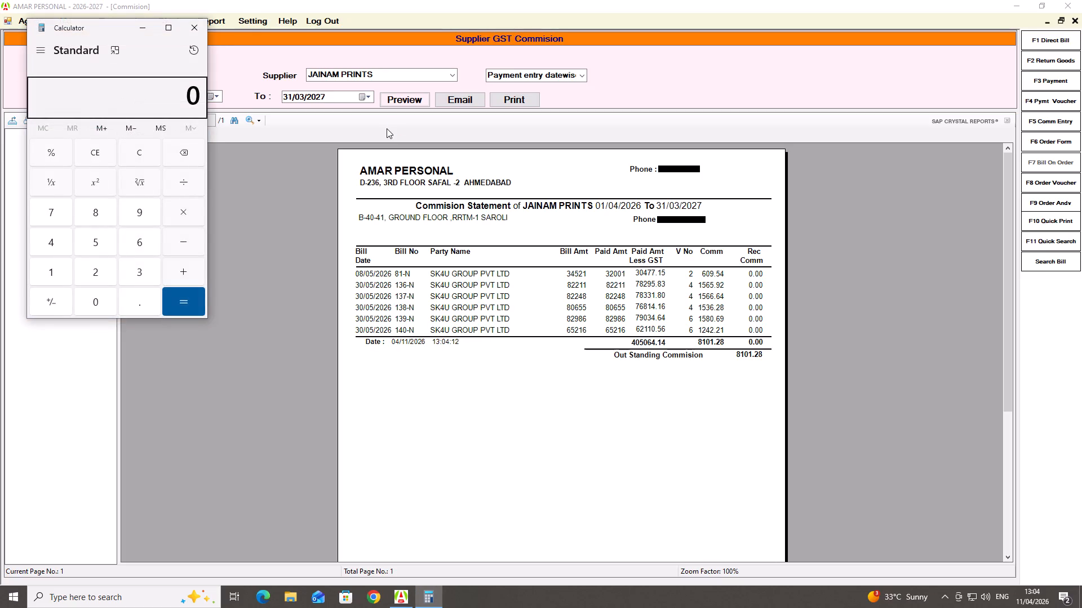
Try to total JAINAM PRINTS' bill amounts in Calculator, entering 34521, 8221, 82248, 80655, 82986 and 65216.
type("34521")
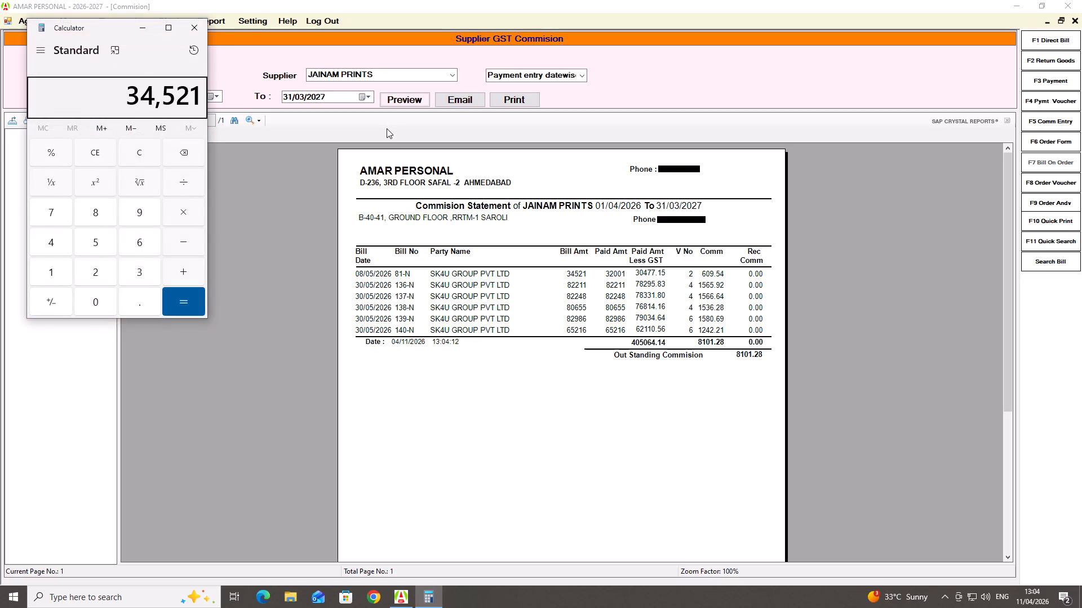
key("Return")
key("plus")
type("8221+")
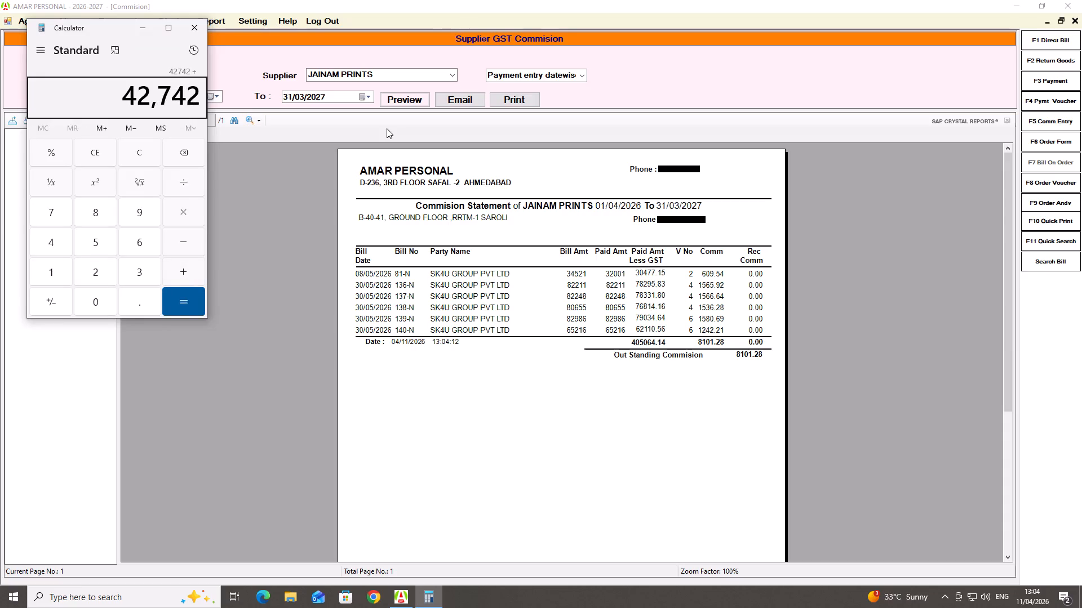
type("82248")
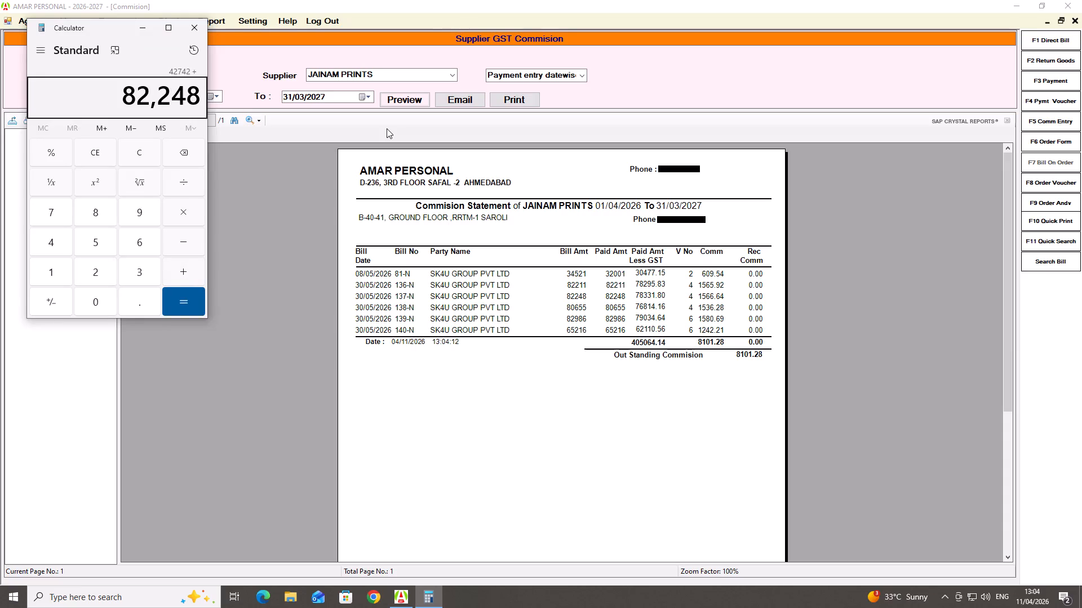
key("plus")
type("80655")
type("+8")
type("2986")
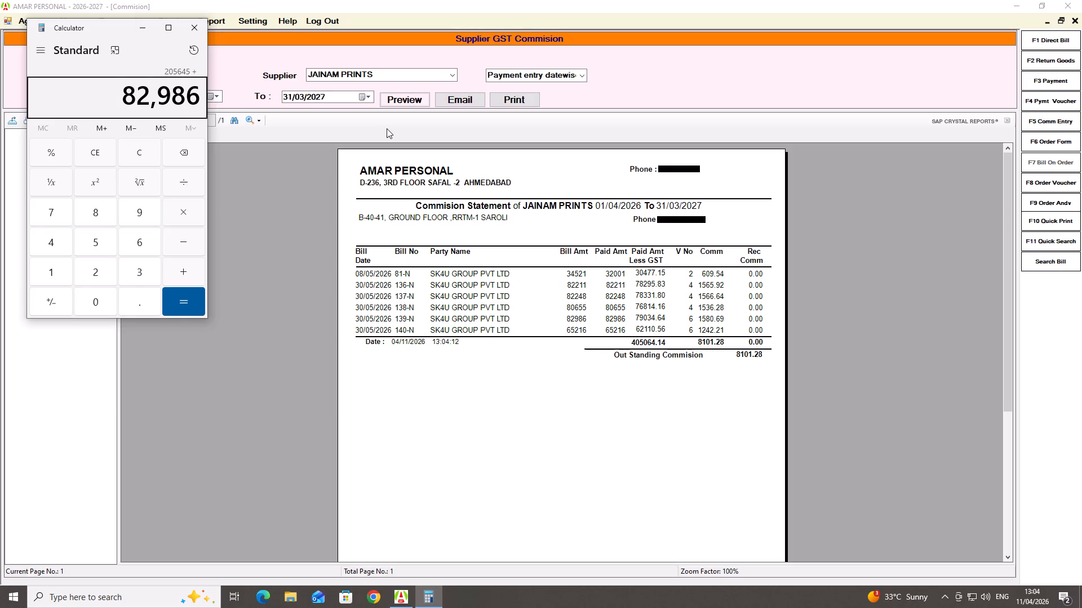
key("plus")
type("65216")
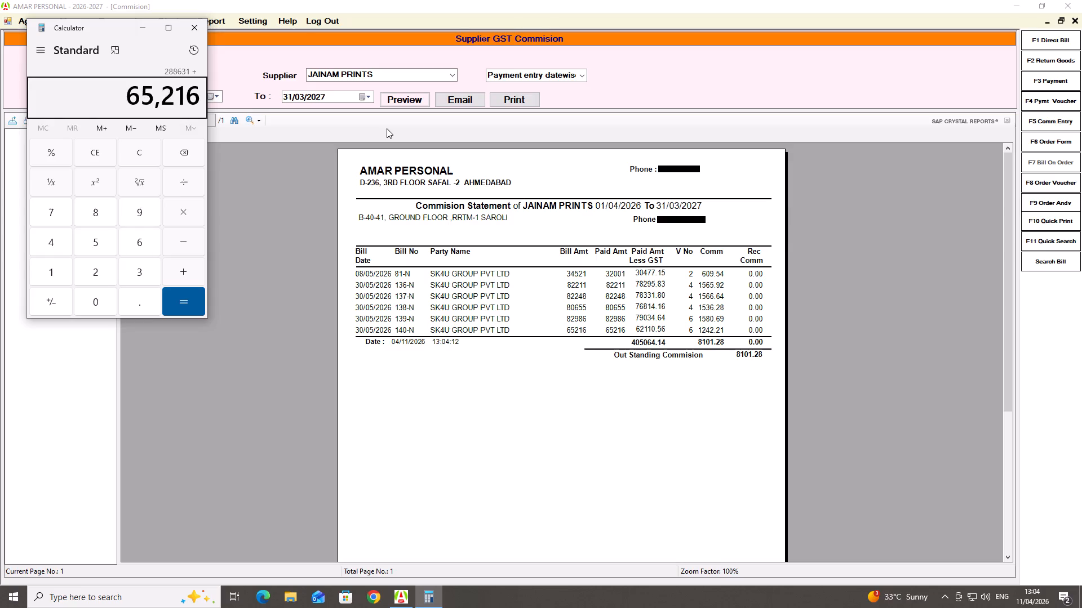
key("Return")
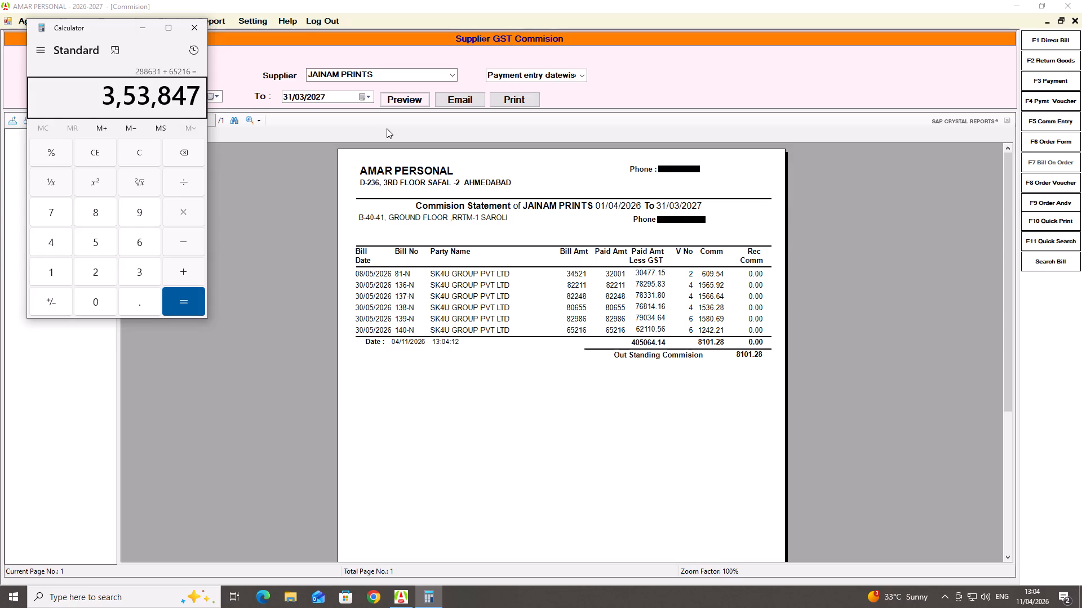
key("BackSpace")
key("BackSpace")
Total JAINAM PRINTS' six bill amounts in Calculator: 34521, 82211, 82248, 80655, 82986 and 65216.
type("34521+")
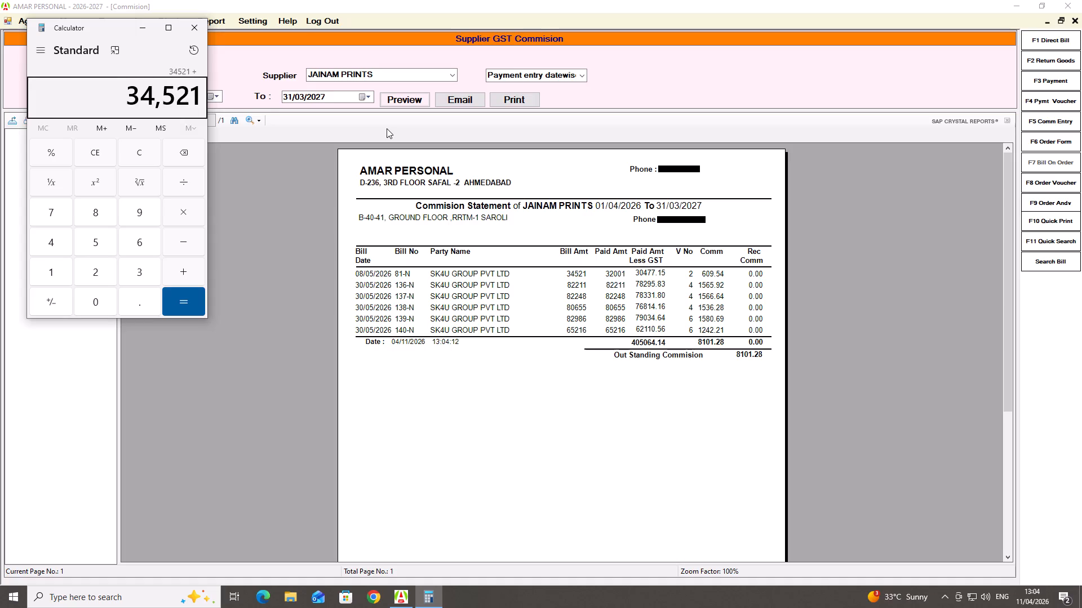
type("82211+")
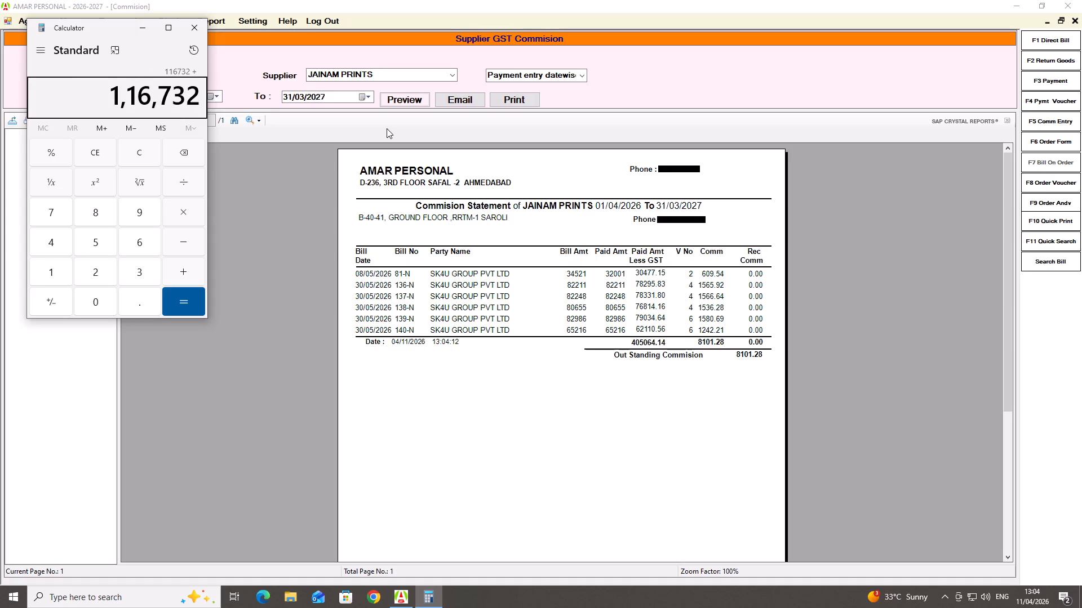
type("82248+")
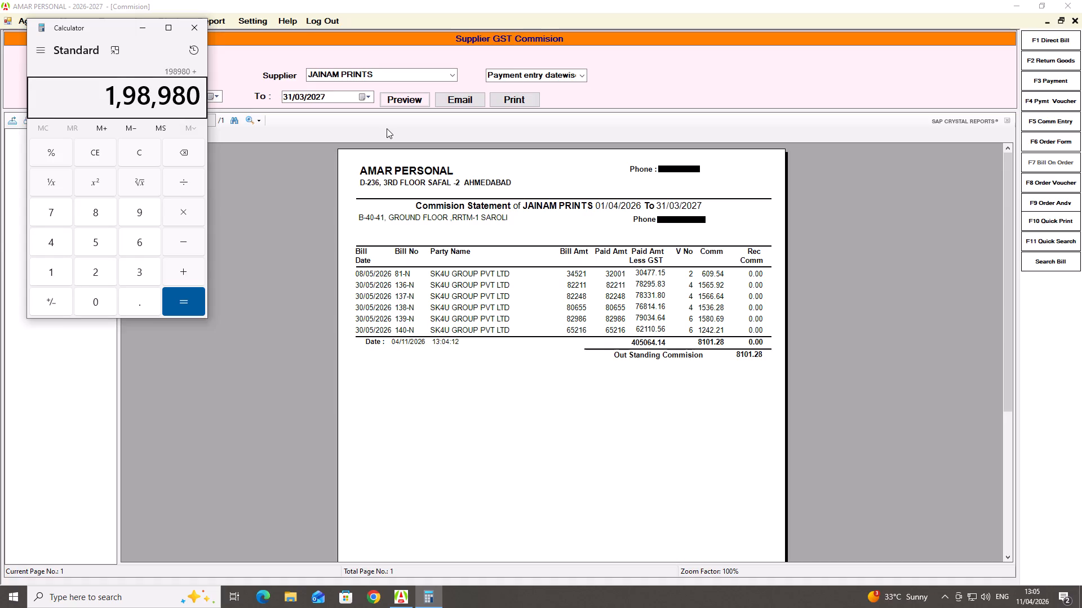
type("80655")
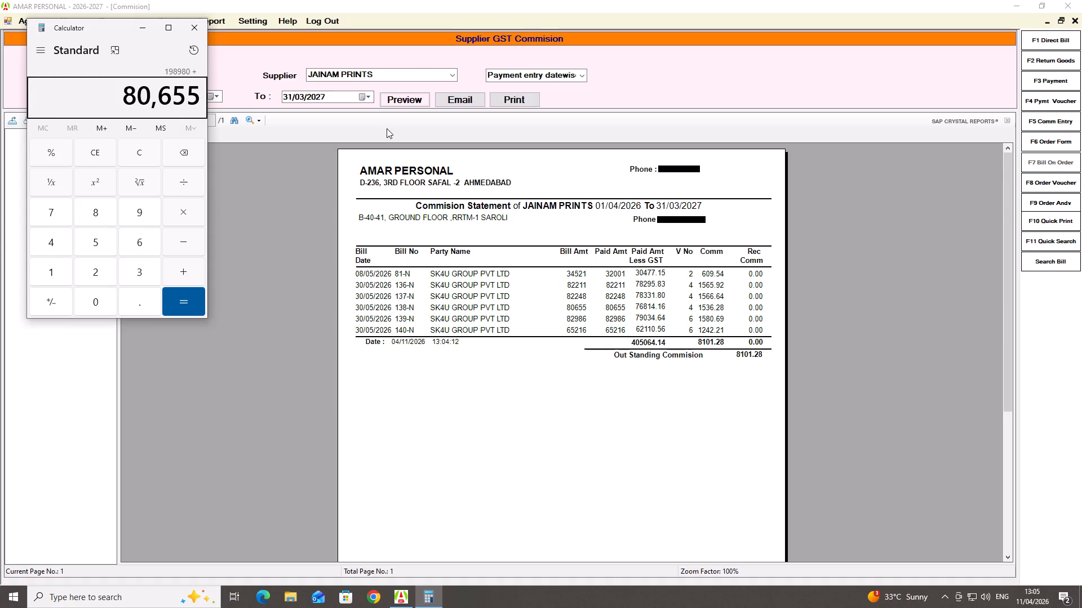
type("+8")
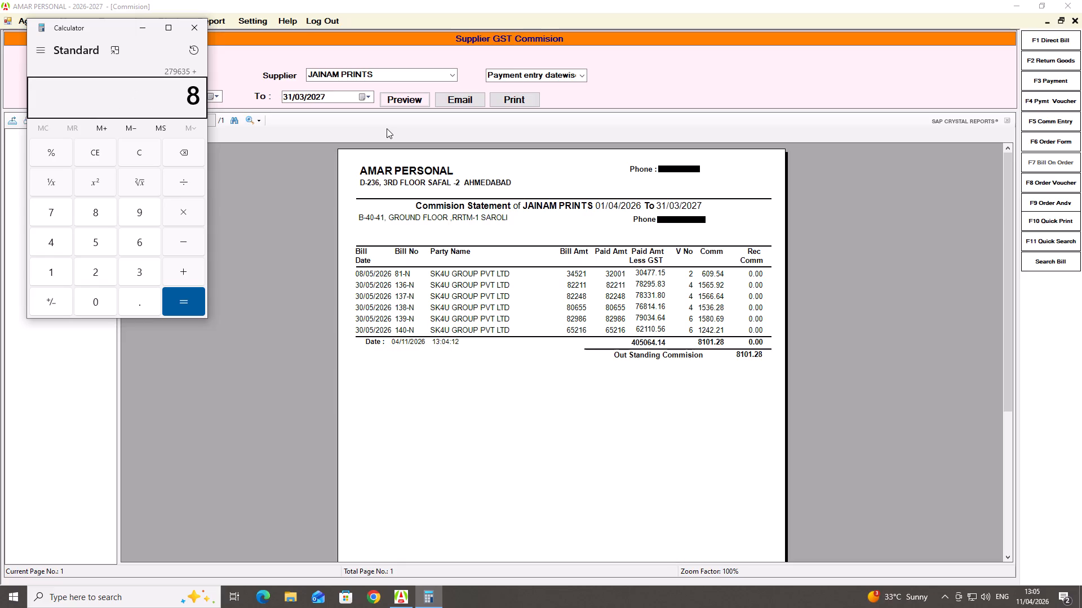
type("2986")
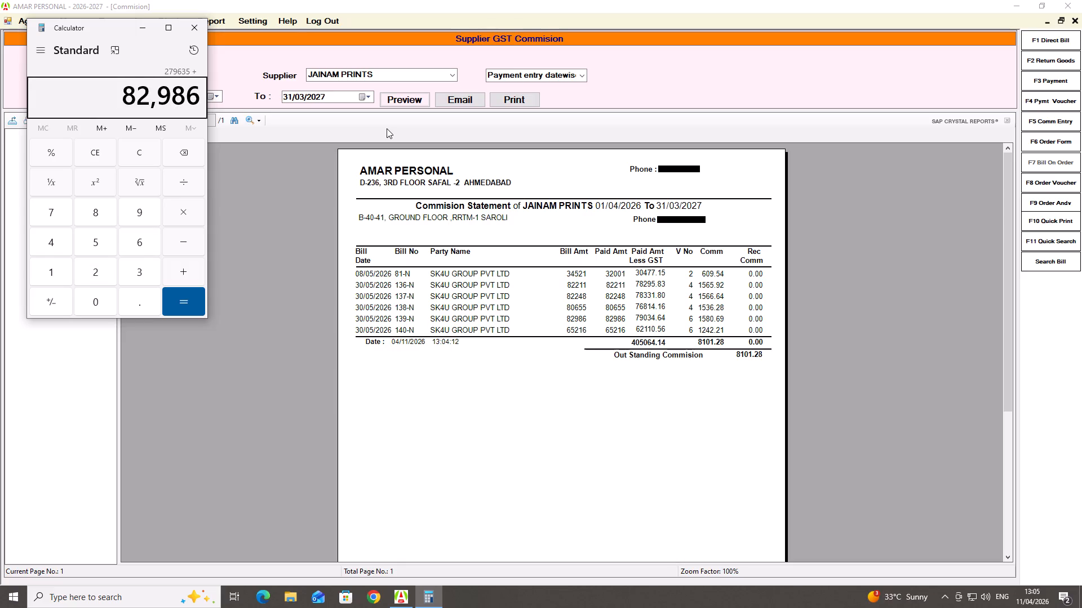
key("plus")
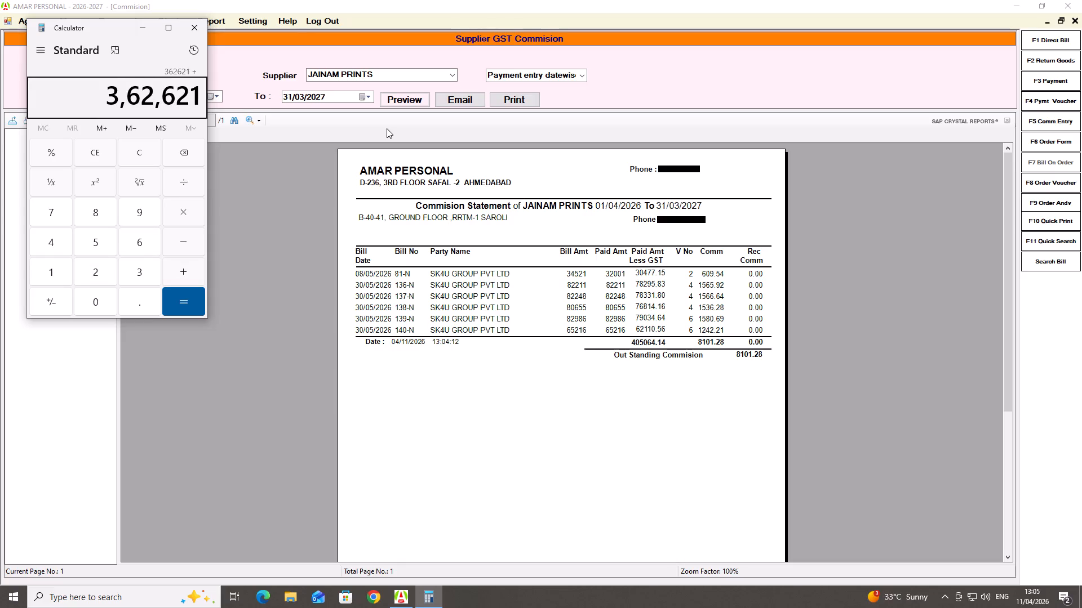
type("65216")
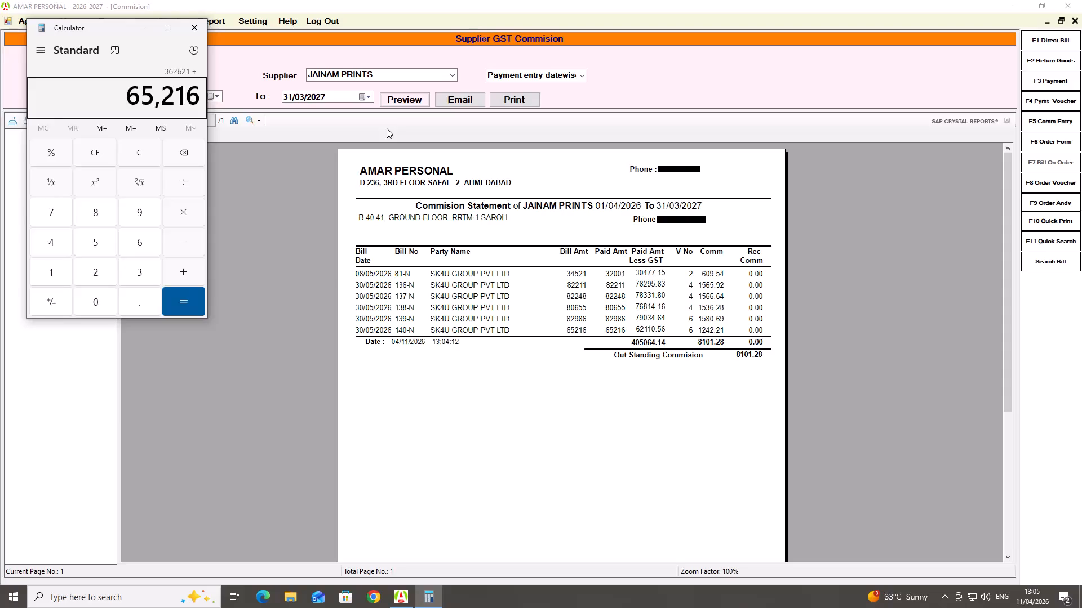
key("Return")
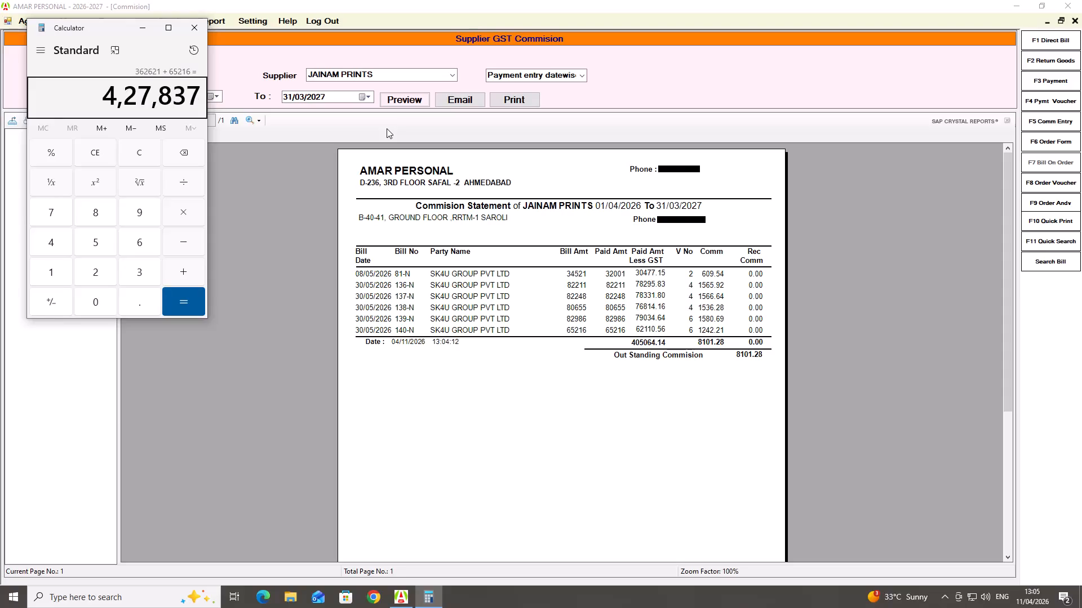
Subtract 5 from the bill total, and deduct 5% from the remainder.
key("minus")
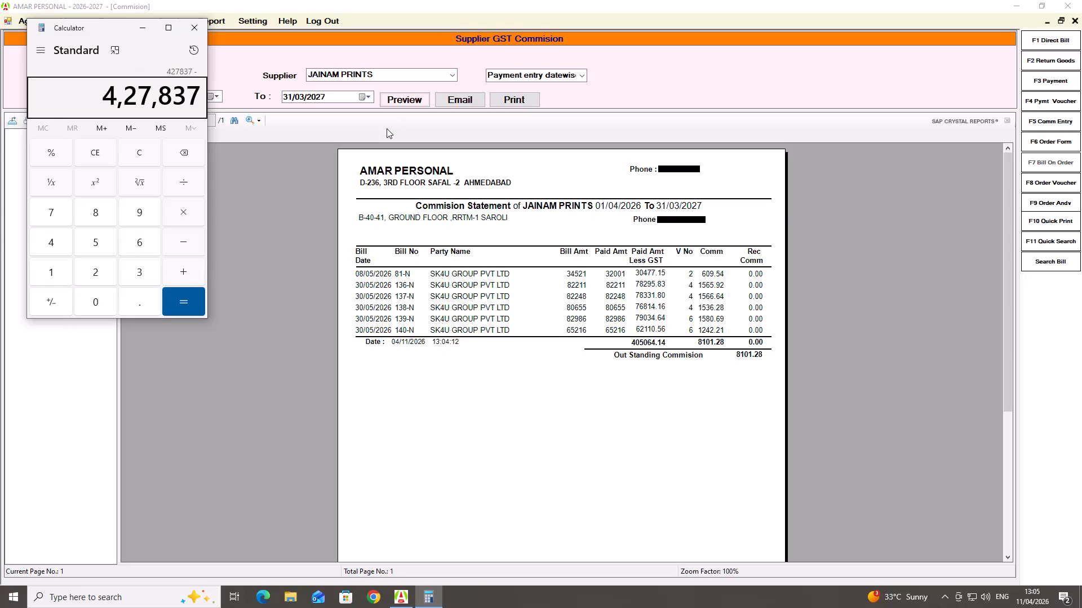
type("5*")
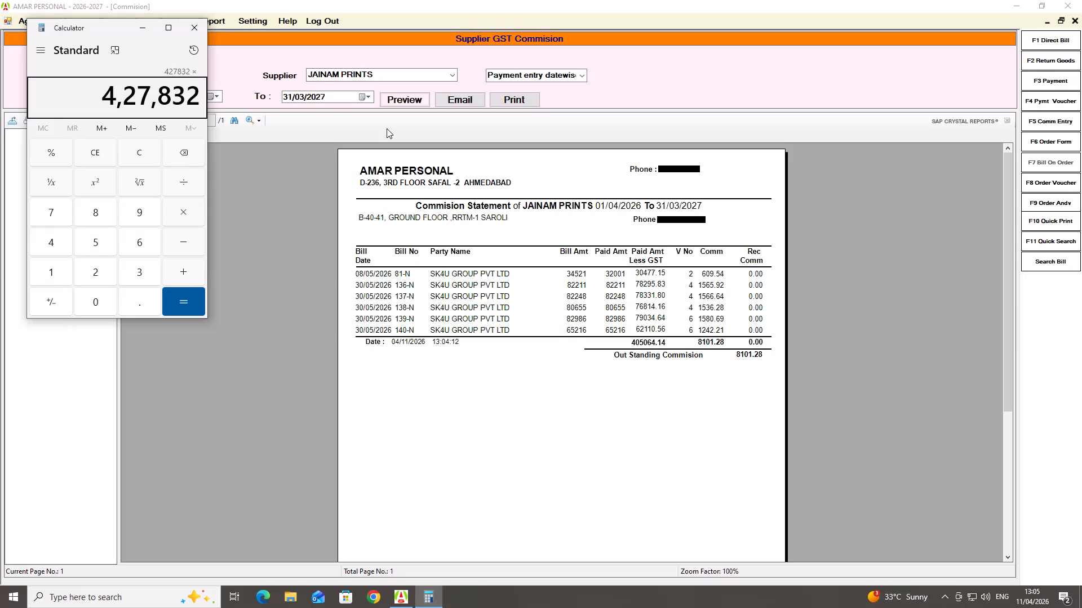
key("minus")
key("5")
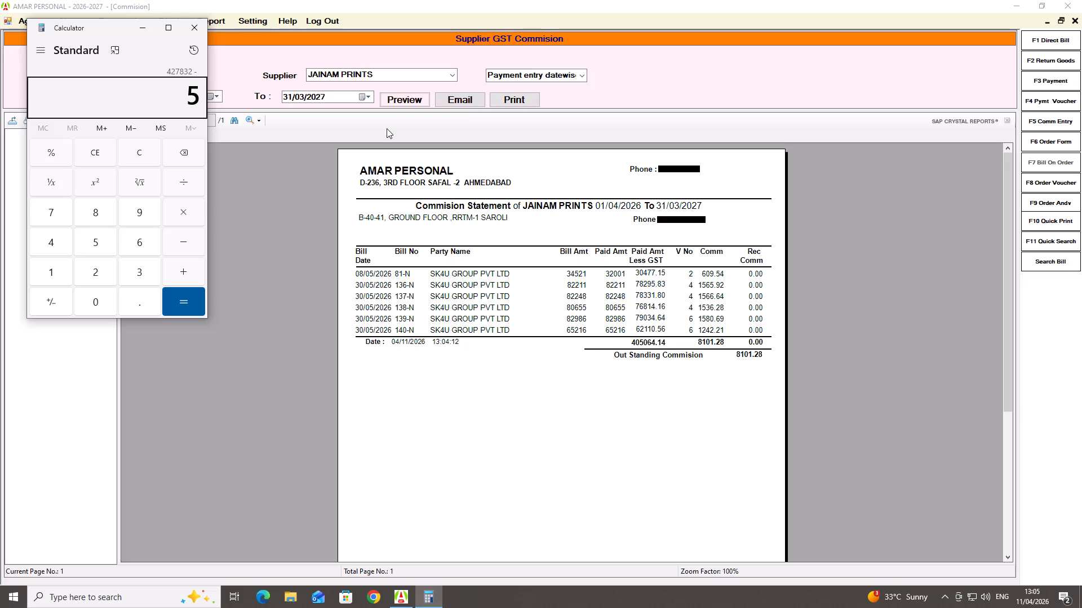
key("shift+percent")
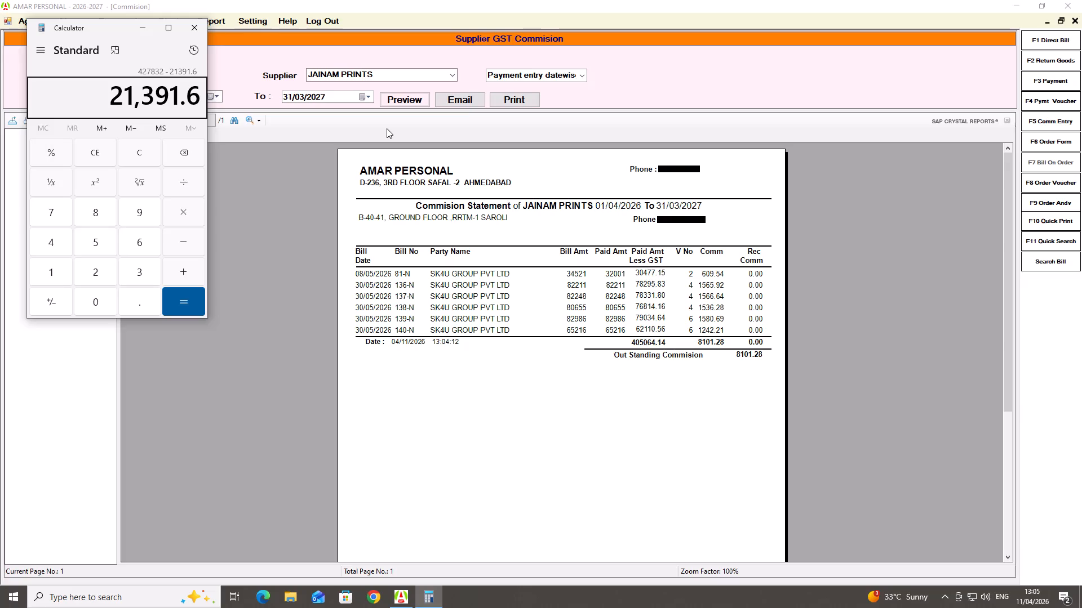
key("Return")
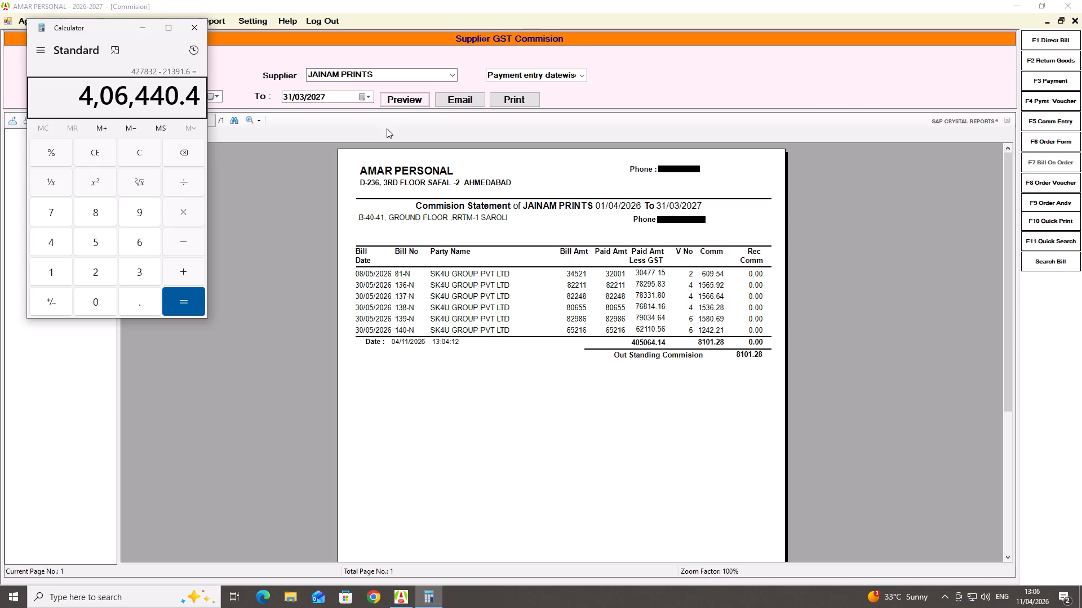
Calculate 2% commission on the amount after deduction, and close Calculator.
key("asterisk")
key("2")
key("shift+percent")
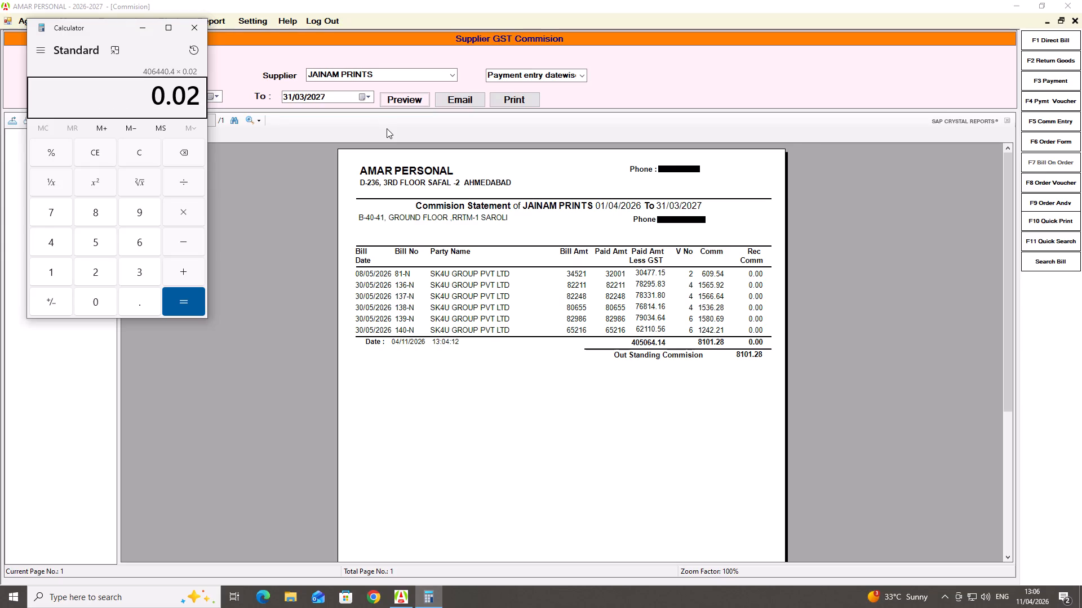
key("Return")
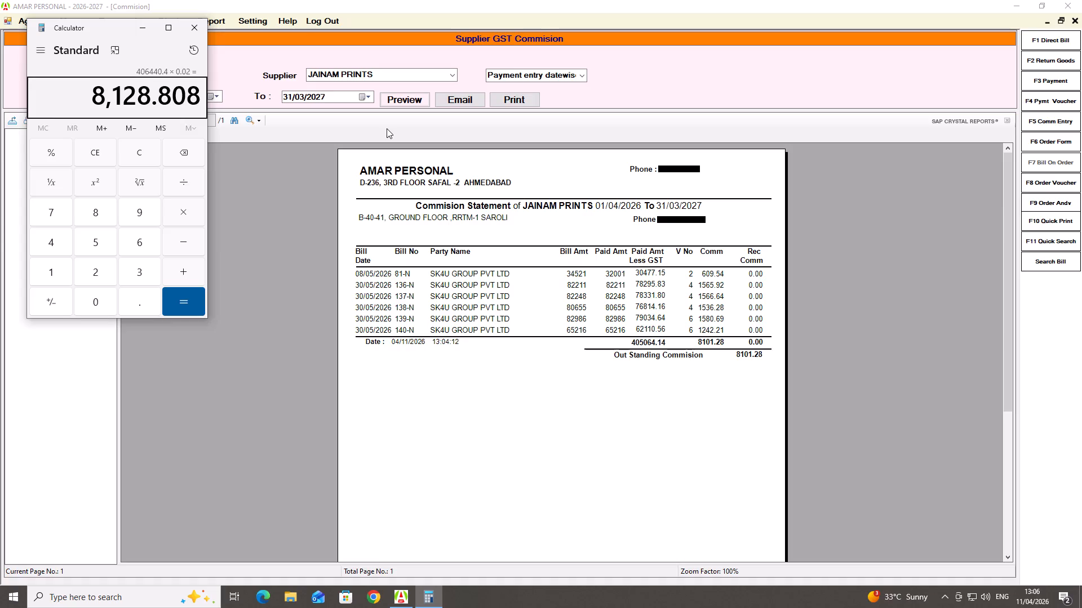
left_click(192, 30)
Preview the Supplier GST commission statement for JYOTI PRINTS over the same period.
left_click(453, 74)
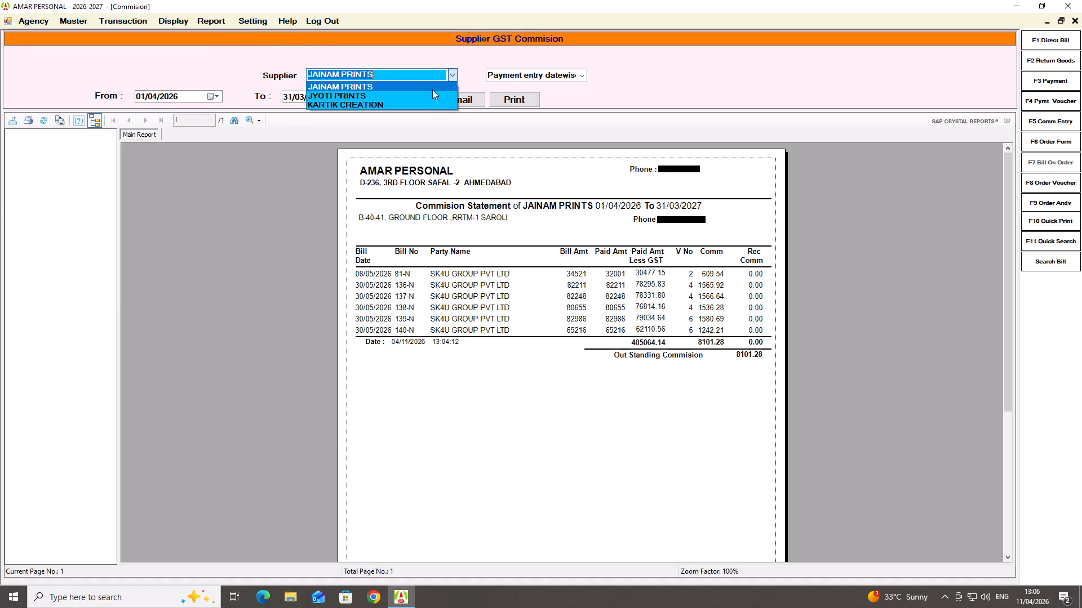
left_click(425, 95)
left_click(418, 104)
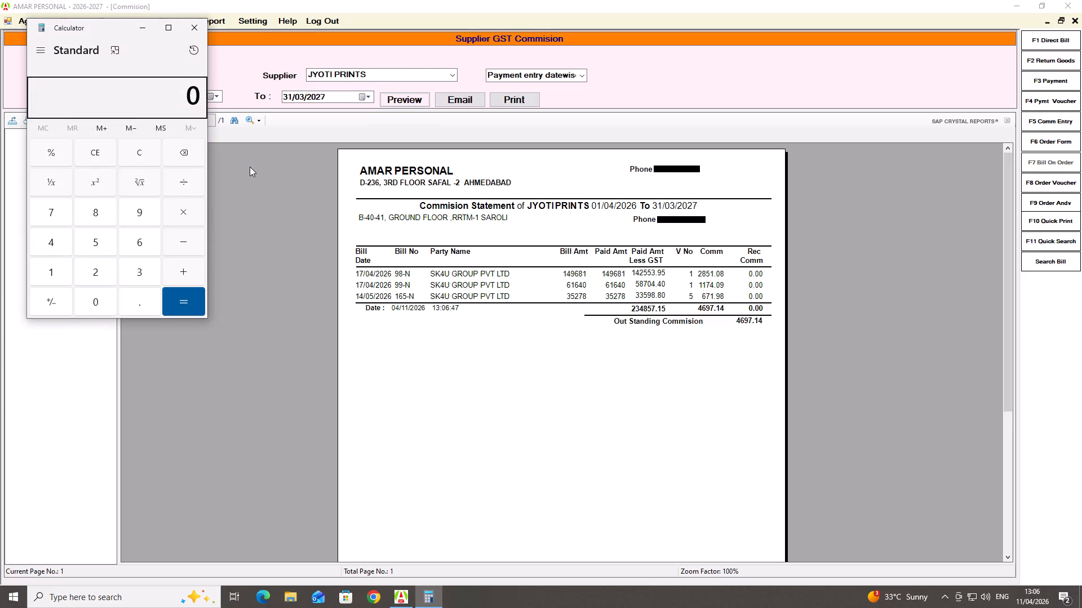
In Calculator, add the outstanding commissions of JAINAM PRINTS (8101) and JYOTI PRINTS (4697), leaving the sum open for another amount.
type("8101")
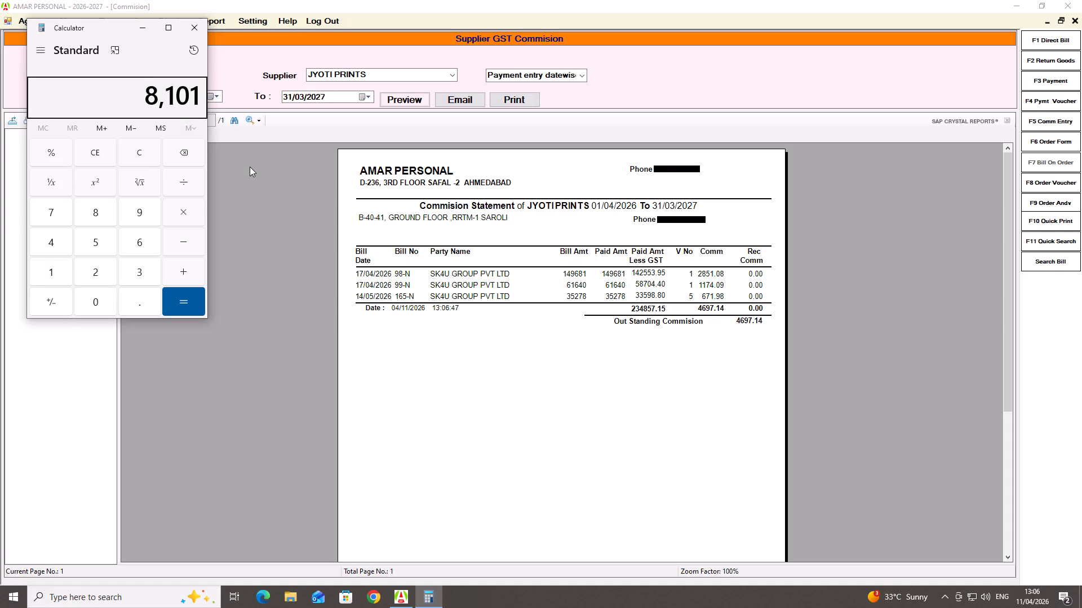
key("plus")
type("4697")
key("plus")
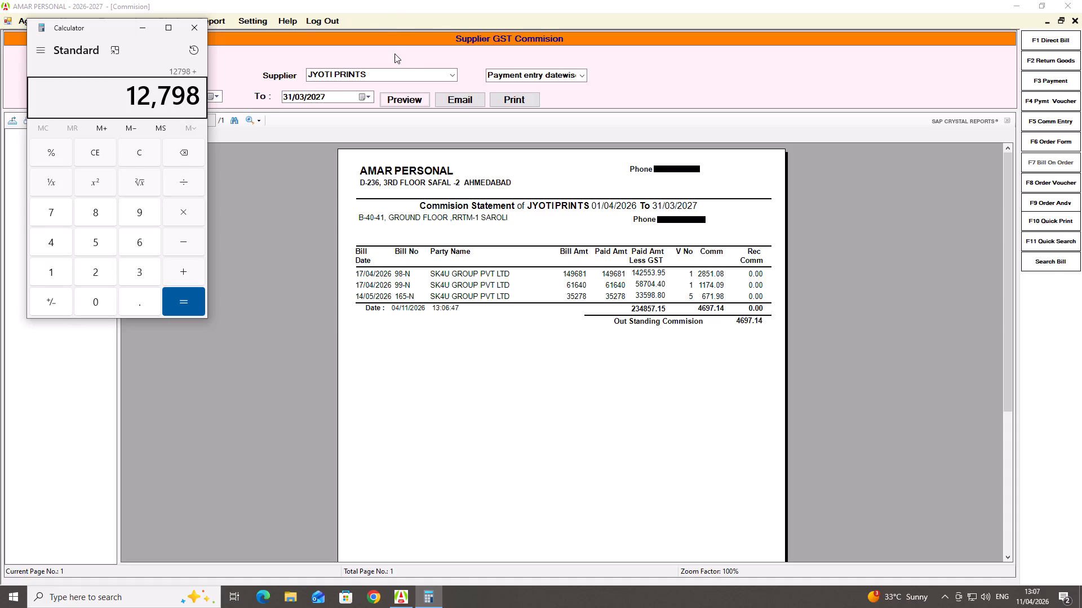
Preview the Supplier GST commission statement for KARTIK CREATION over the same period.
left_click(456, 75)
left_click(406, 106)
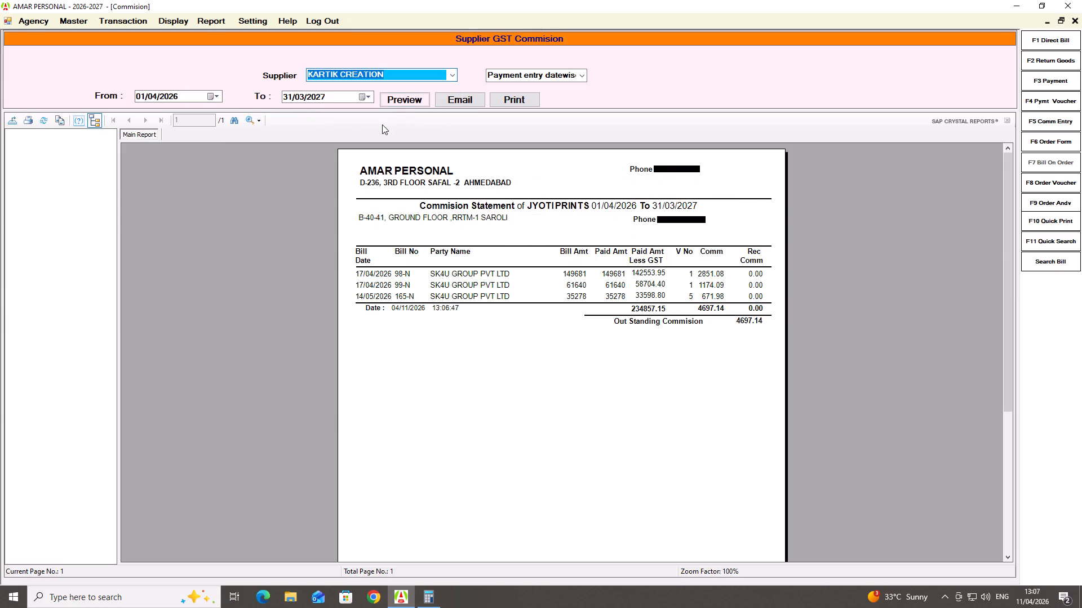
left_click(404, 102)
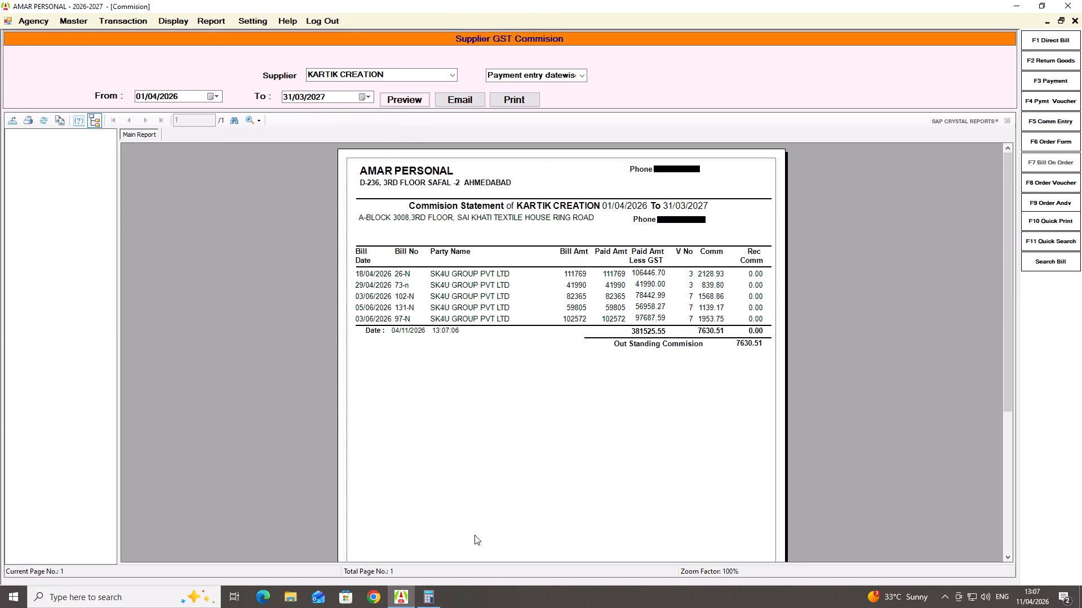
In Calculator, add KARTIK CREATION's outstanding commission of 7630 to the running sum, and clear and close Calculator.
left_click(431, 603)
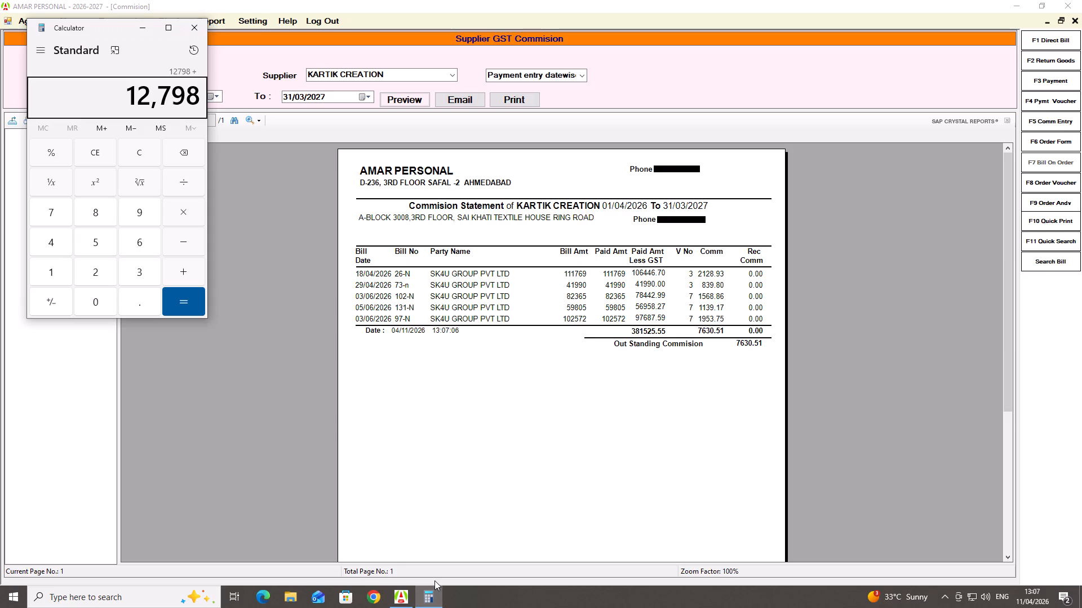
type("7630")
key("Return")
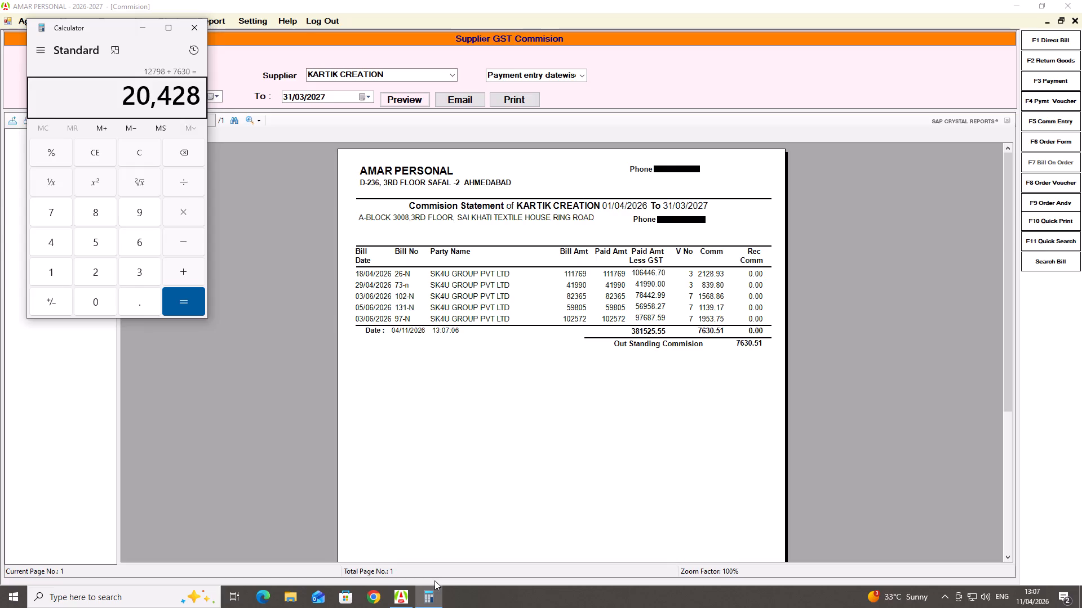
key("Escape")
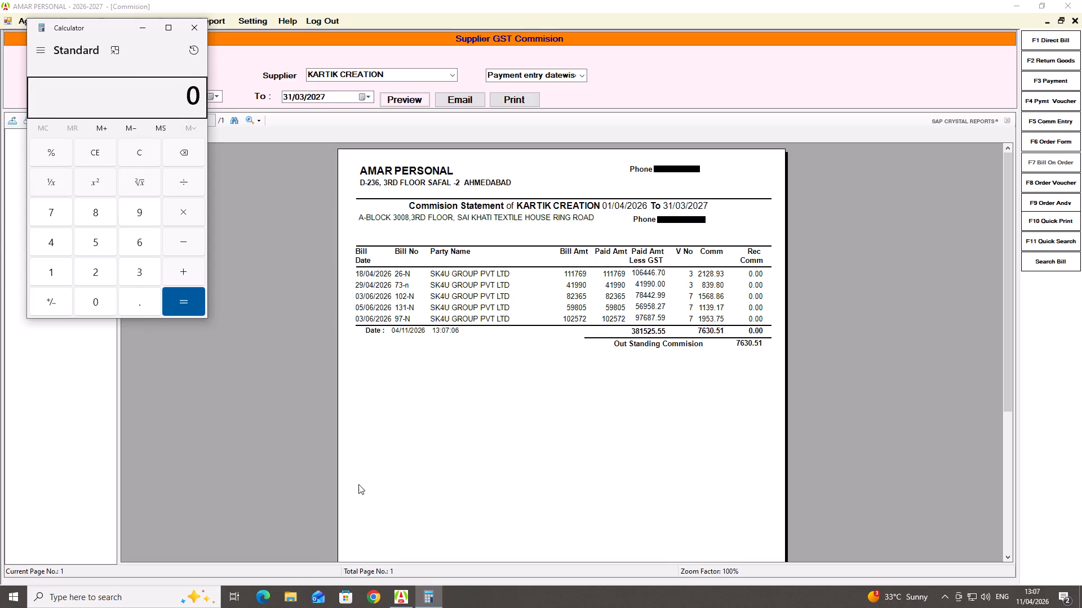
key("Escape")
left_click(190, 25)
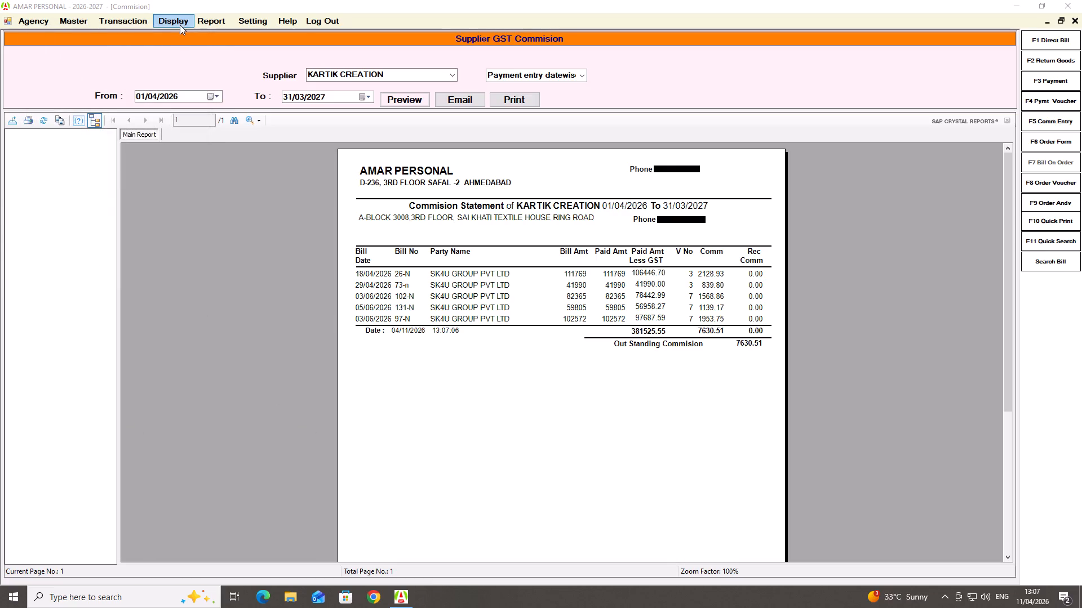
Leave the commission report and list all pending bills dated 01/04/2026 to 31/03/2027.
left_click(180, 25)
key("Escape")
key("Escape")
left_click(174, 23)
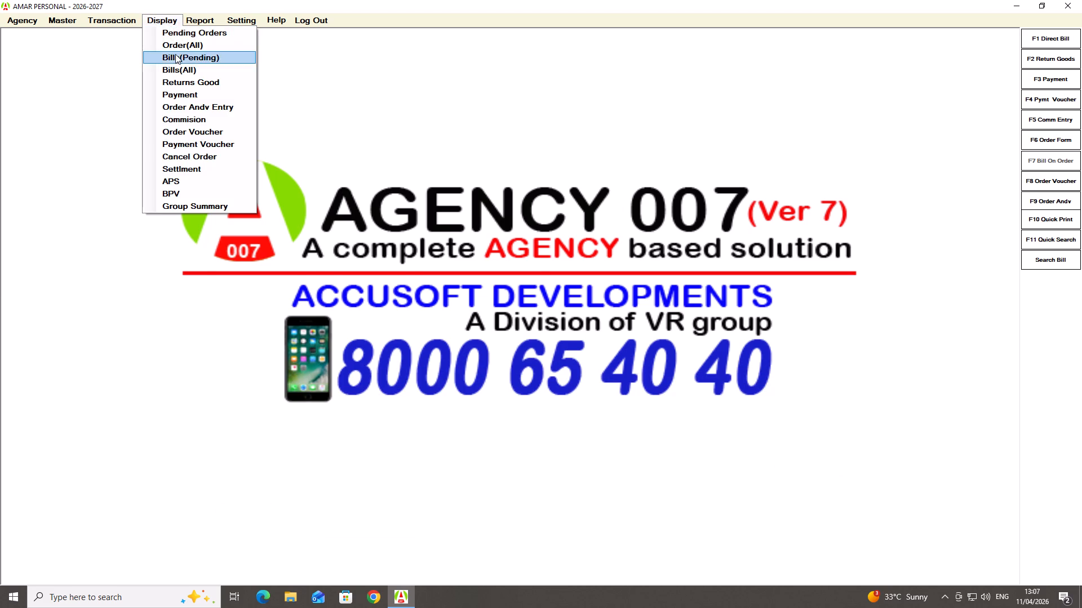
left_click(175, 54)
left_click(138, 65)
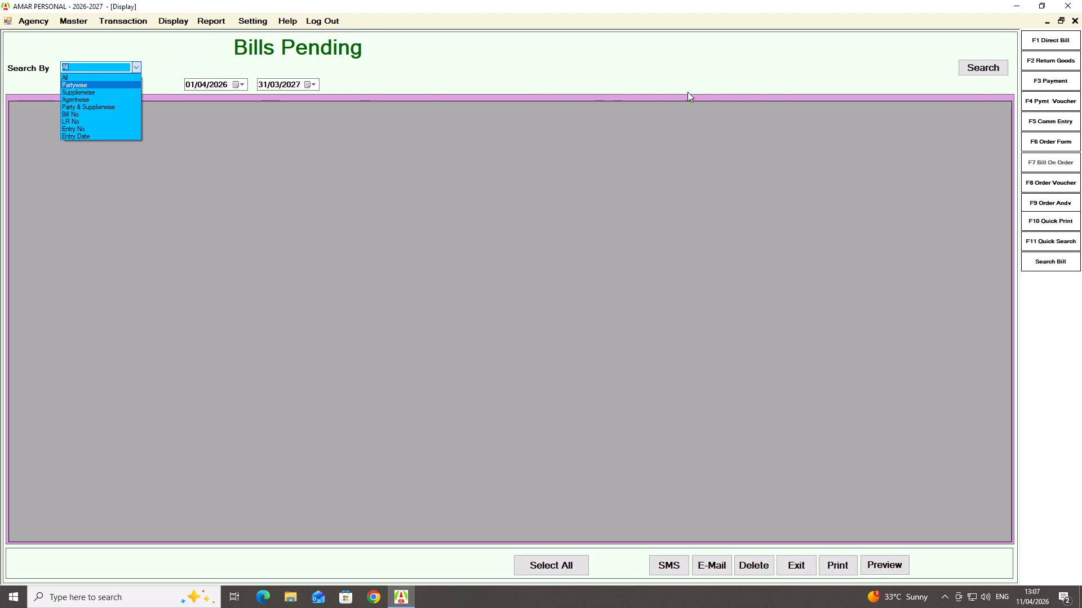
left_click(984, 70)
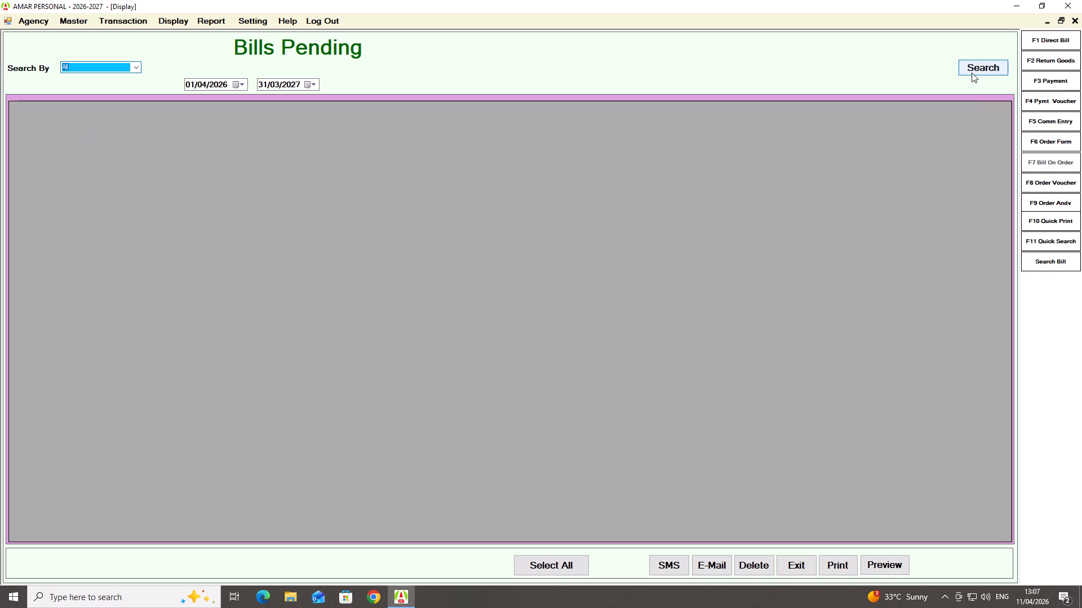
left_click(970, 69)
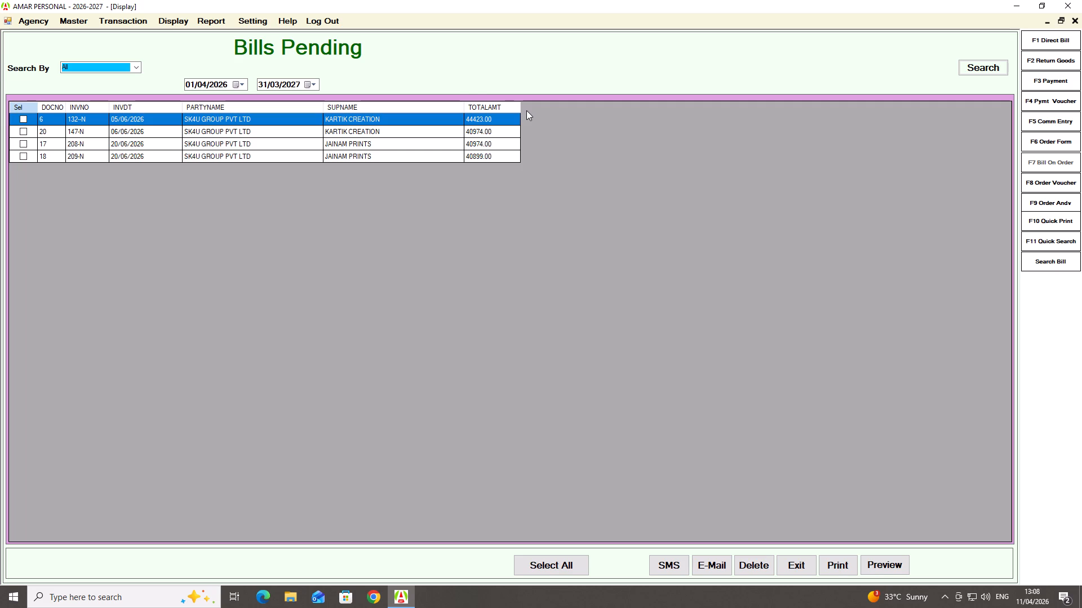
Open pending bills 132-N and 147-N of KARTIK CREATION and 208-N and 209-N of JAINAM PRINTS in turn to examine their invoice details.
double_click(451, 118)
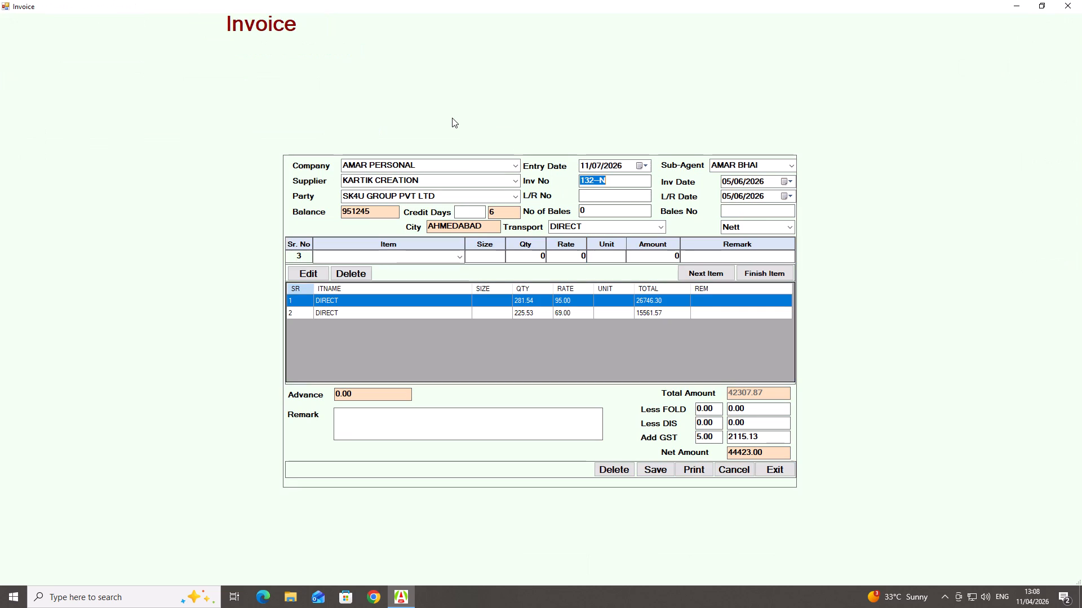
key("Escape")
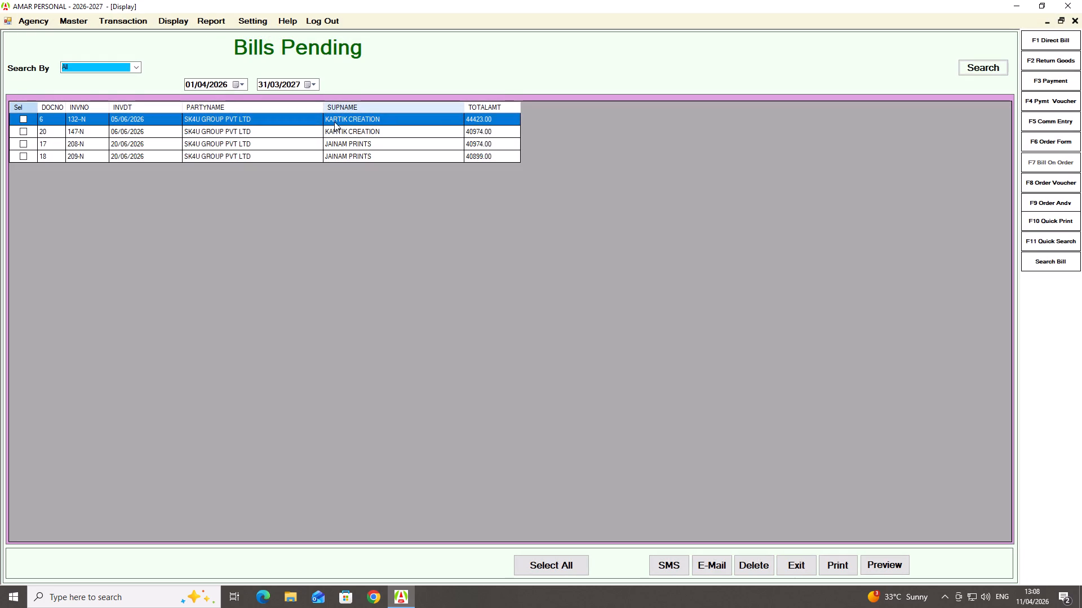
double_click(339, 132)
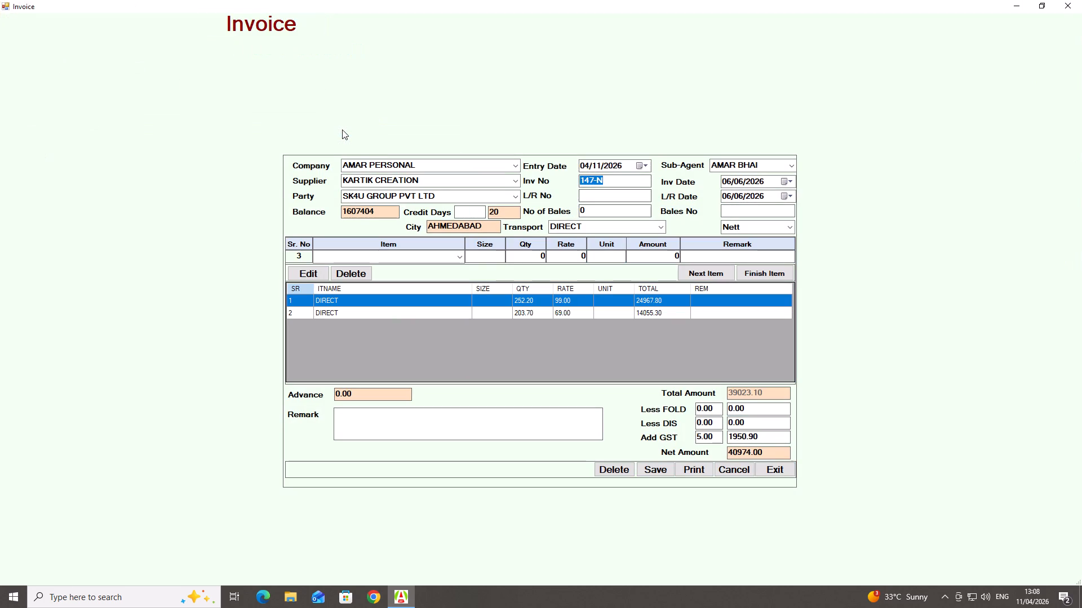
key("Escape")
double_click(348, 145)
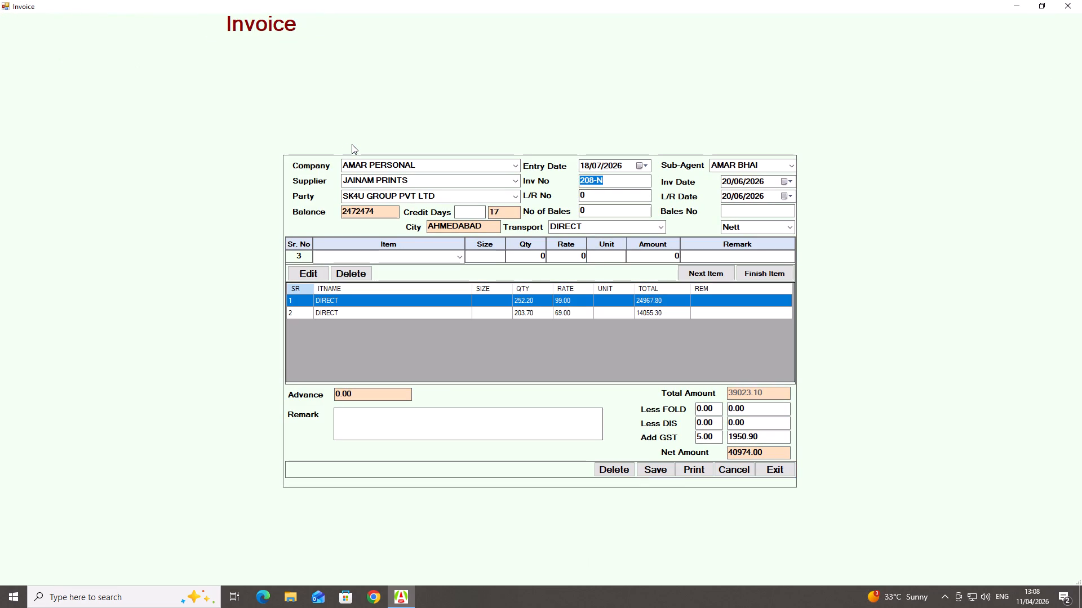
key("Escape")
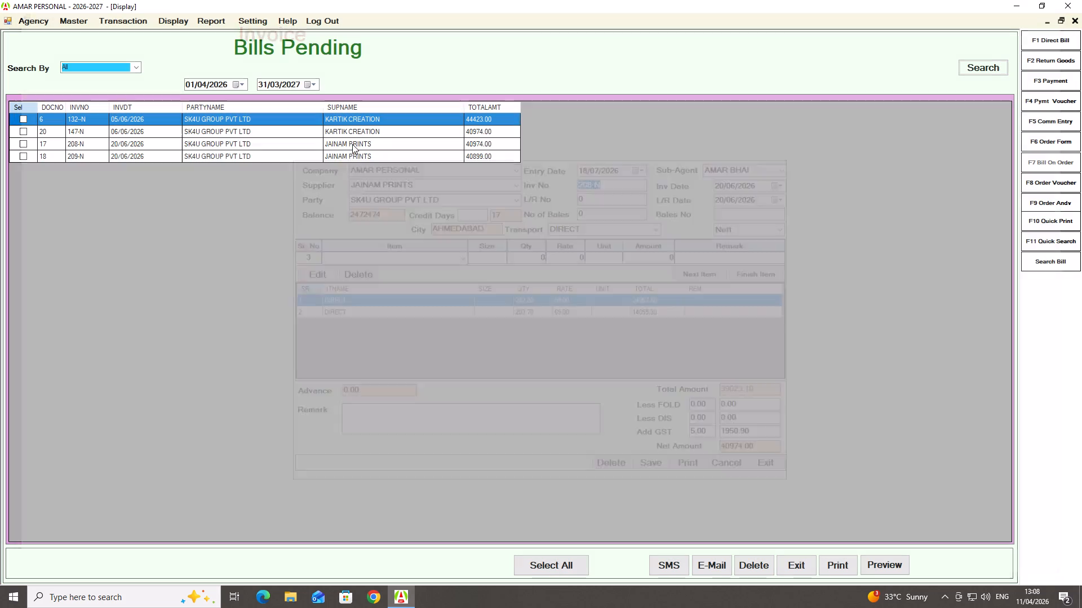
double_click(348, 157)
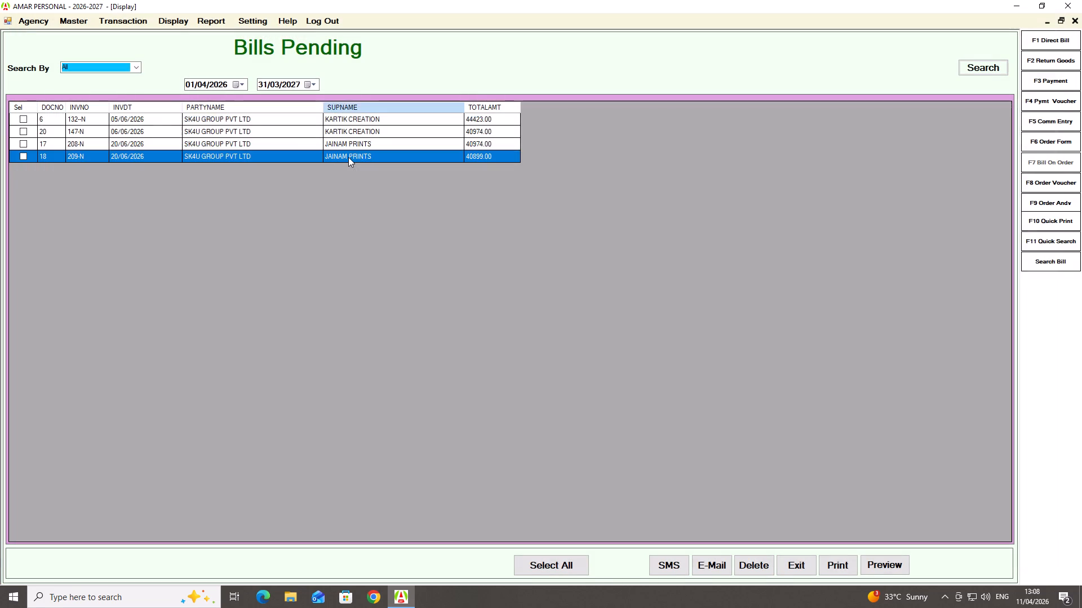
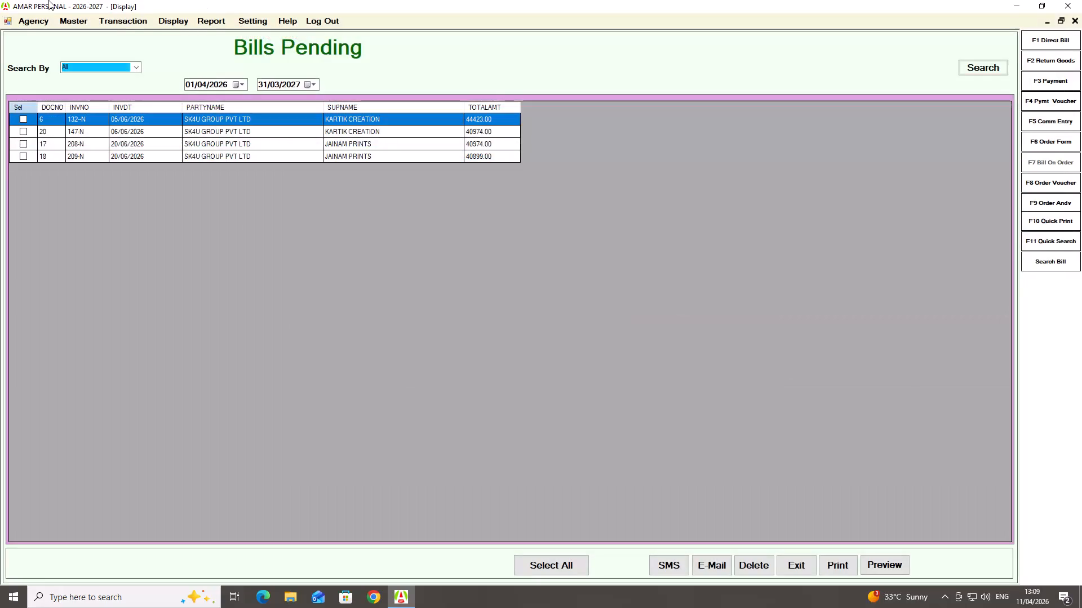
Leave the pending bills list and preview the partywise pending payment report for SK4U GROUP PVT LTD, datewise from 01/04/2026 to 31/03/2027.
key("Escape")
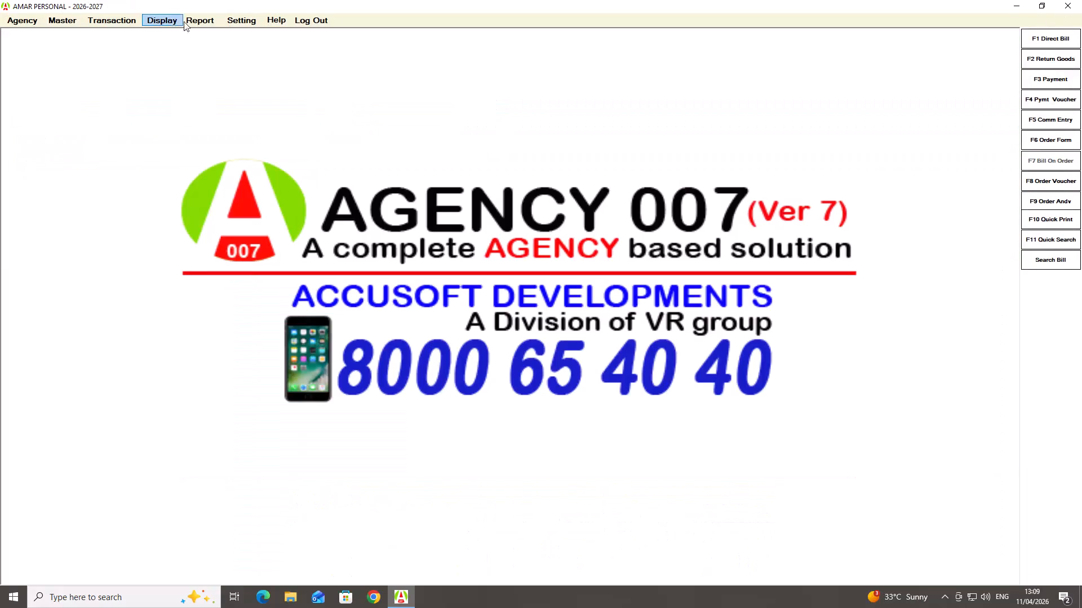
left_click(214, 19)
left_click(233, 73)
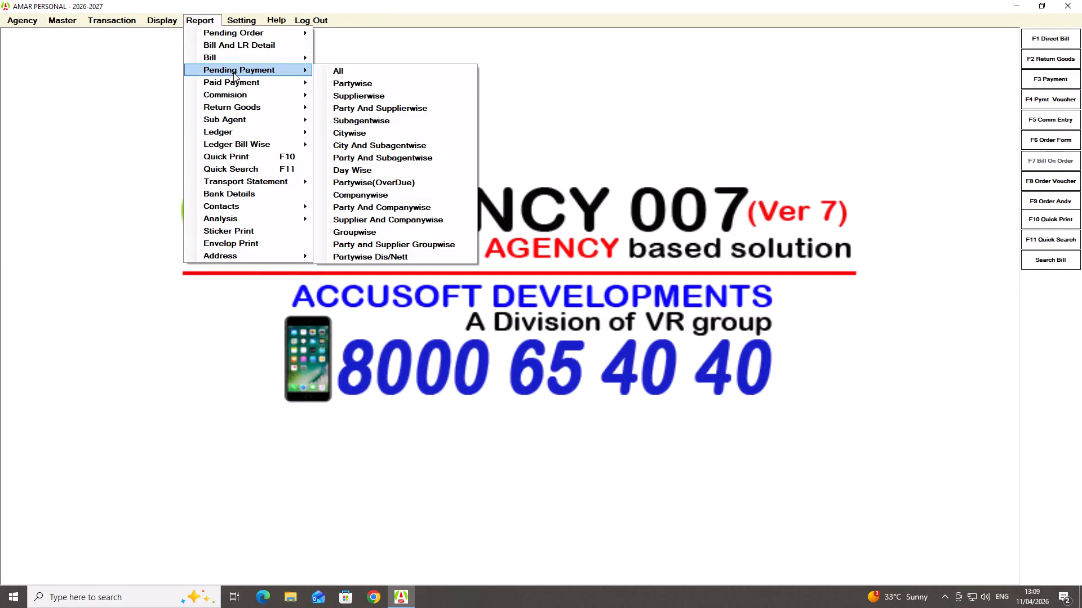
left_click(356, 81)
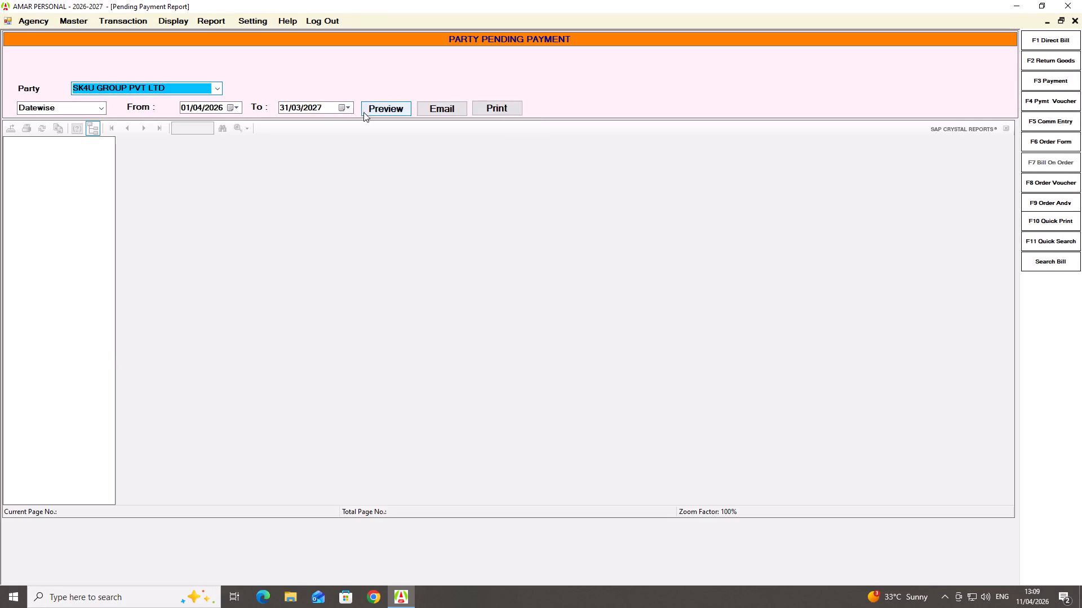
left_click(365, 112)
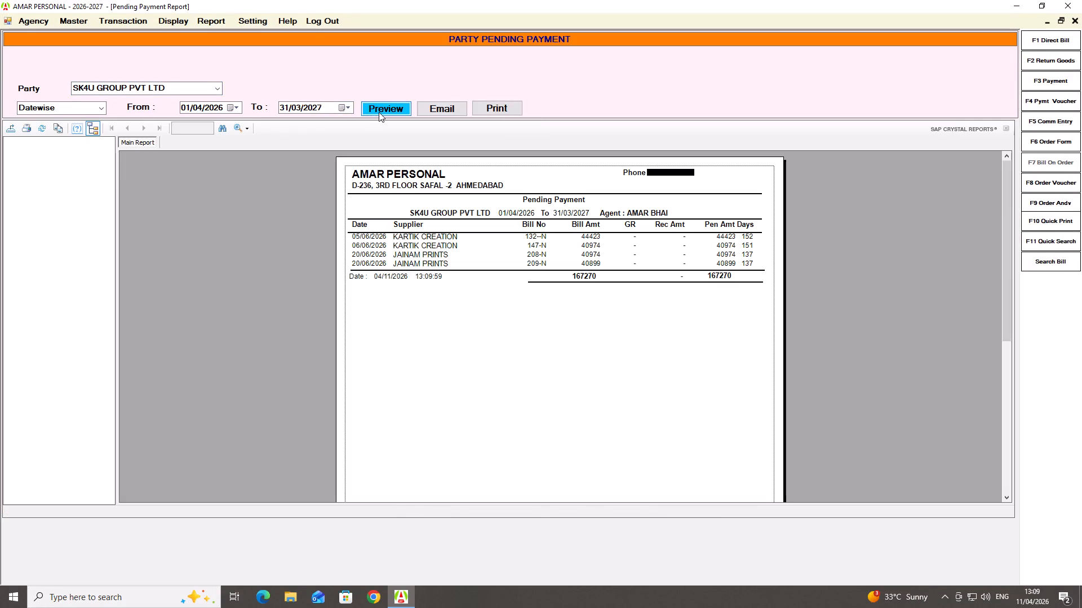